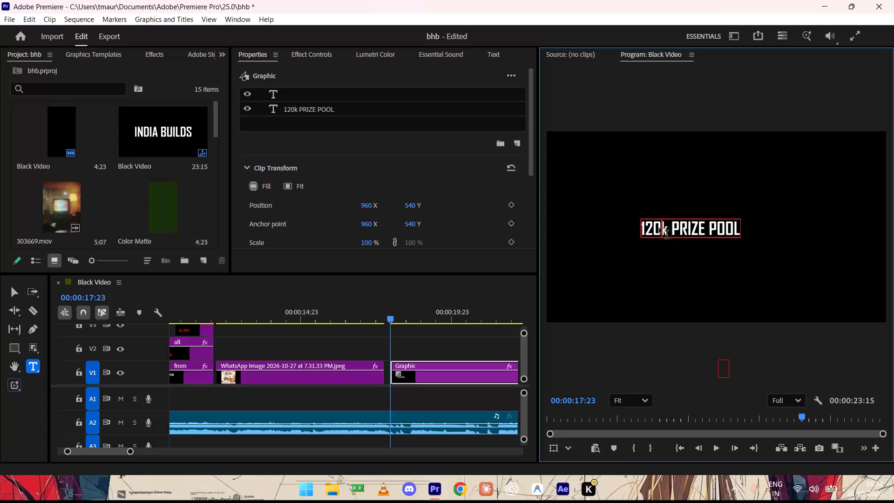
Enlarge the font size of the entire "120k PRIZE POOL" text to roughly one and a half times its size.
key("ctrl+a")
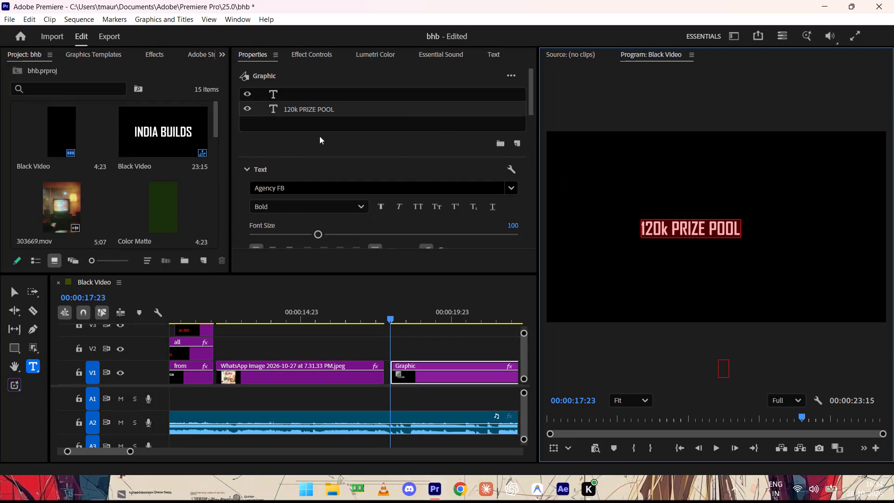
left_click_drag(320, 231, 347, 233)
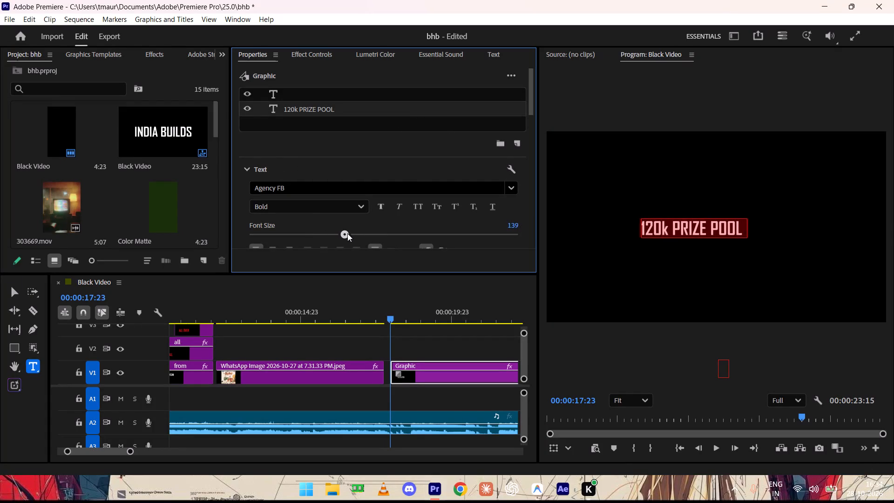
left_click_drag(347, 233, 356, 238)
Center the "120k PRIZE POOL" text horizontally and vertically in the frame.
scroll(356, 163, "down", 2)
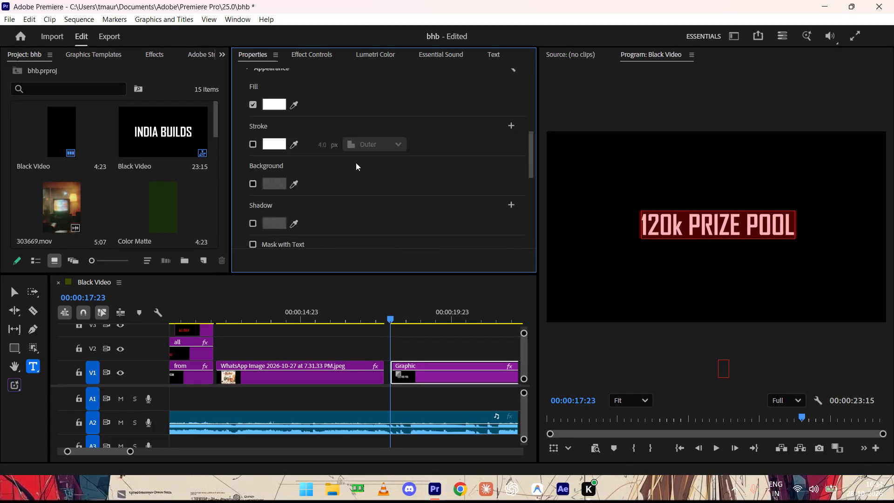
left_click(380, 138)
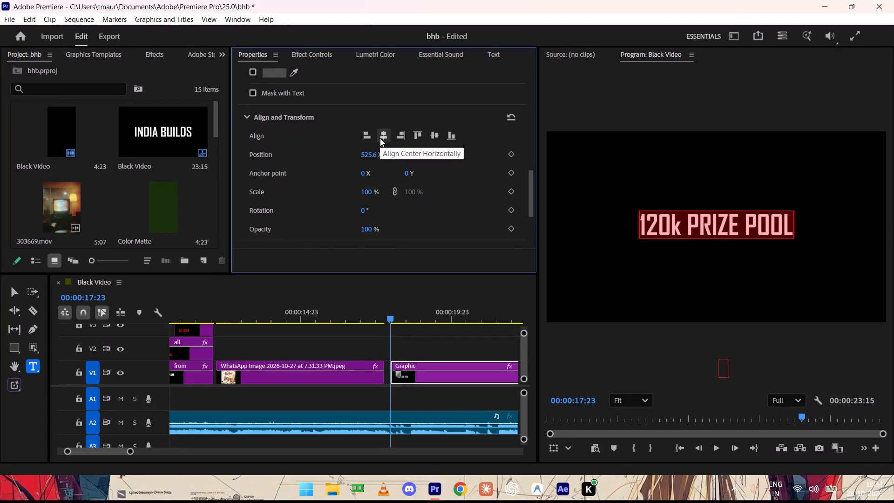
left_click(416, 138)
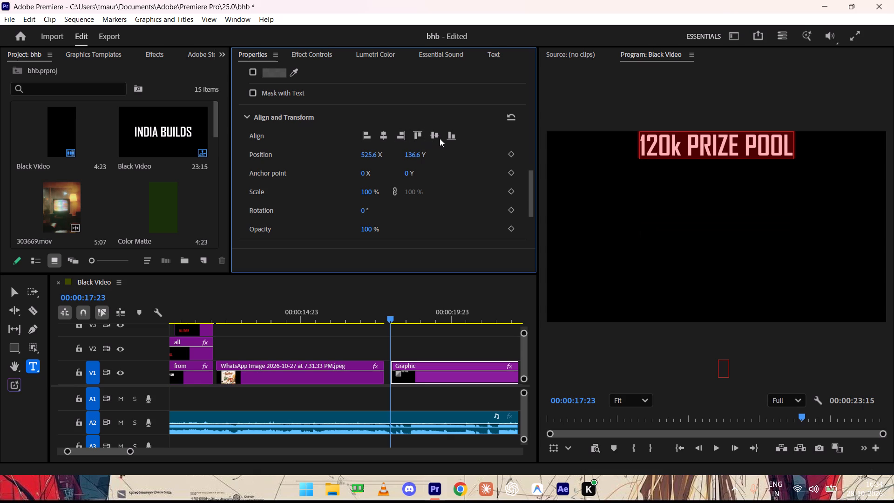
left_click(440, 138)
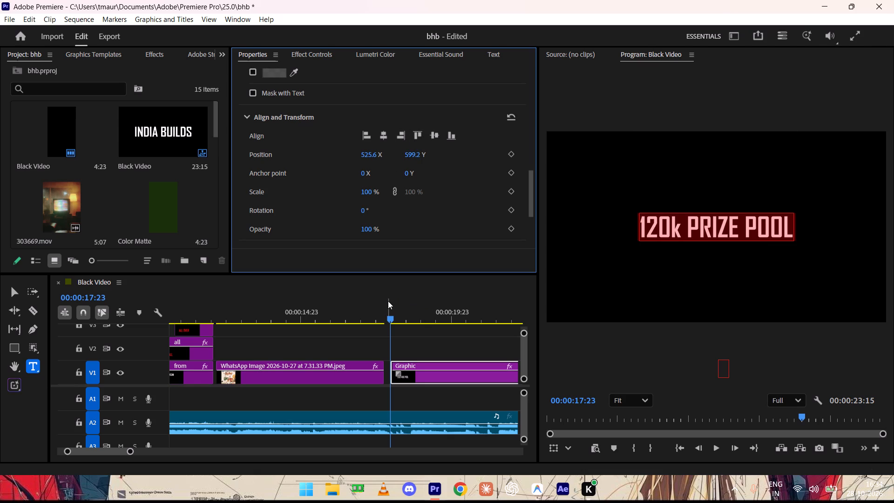
Play back the change from the poster image to the "120k PRIZE POOL" title repeatedly to check its timing against the music.
left_click_drag(387, 318, 381, 318)
key("space")
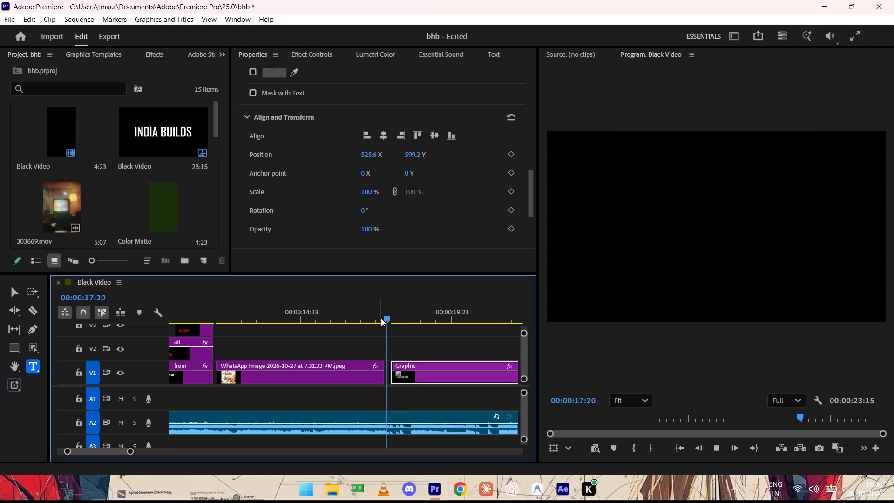
key("space")
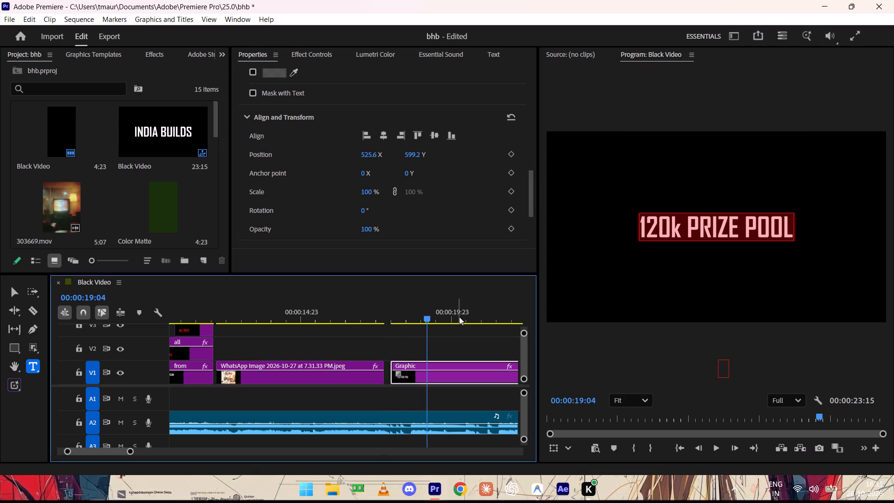
left_click_drag(428, 317, 389, 309)
key("space")
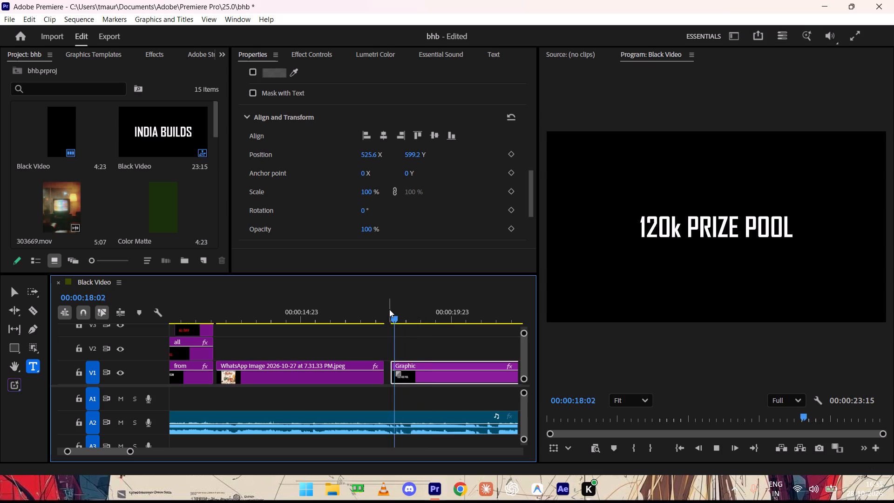
key("space")
left_click_drag(409, 319, 392, 319)
left_click(394, 319)
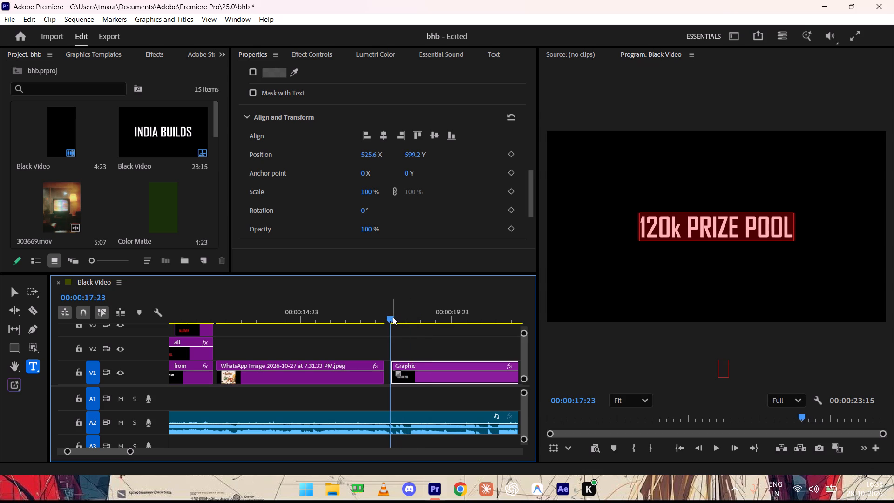
key("space")
key("space")
key("space")
key("space")
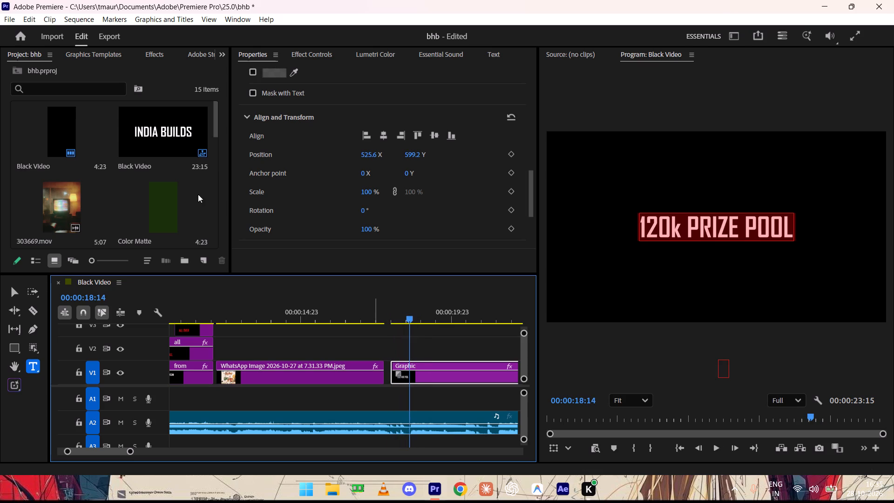
key("space")
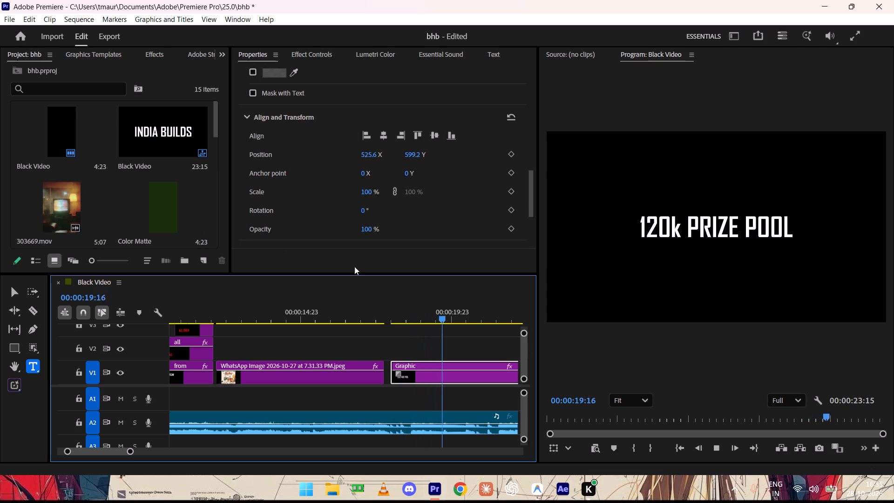
left_click_drag(461, 312, 377, 316)
key("space")
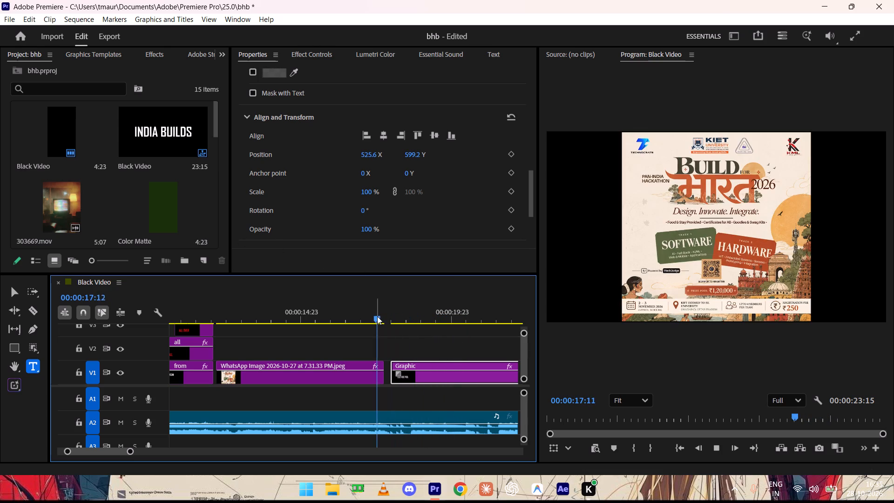
key("space")
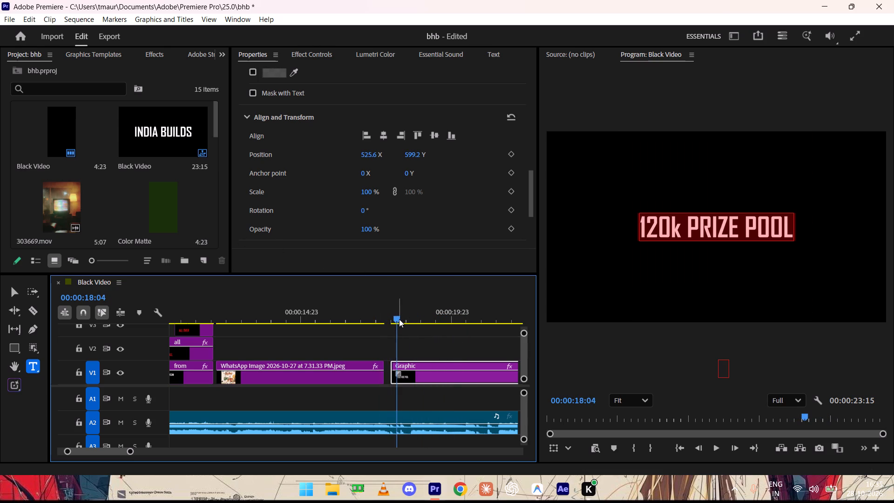
left_click_drag(399, 319, 388, 319)
key("space")
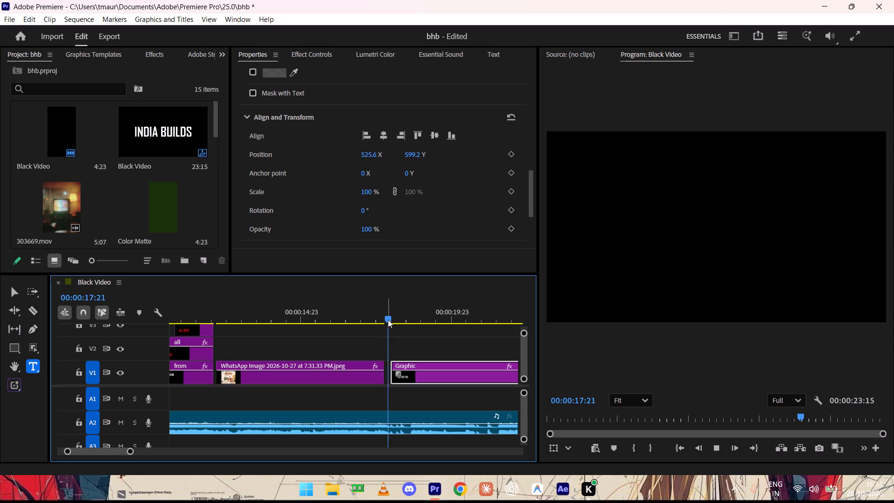
key("space")
Move the "120k PRIZE POOL" graphic clip on V1 earlier so it starts directly at the end of the poster image clip.
left_click_drag(447, 362, 436, 367)
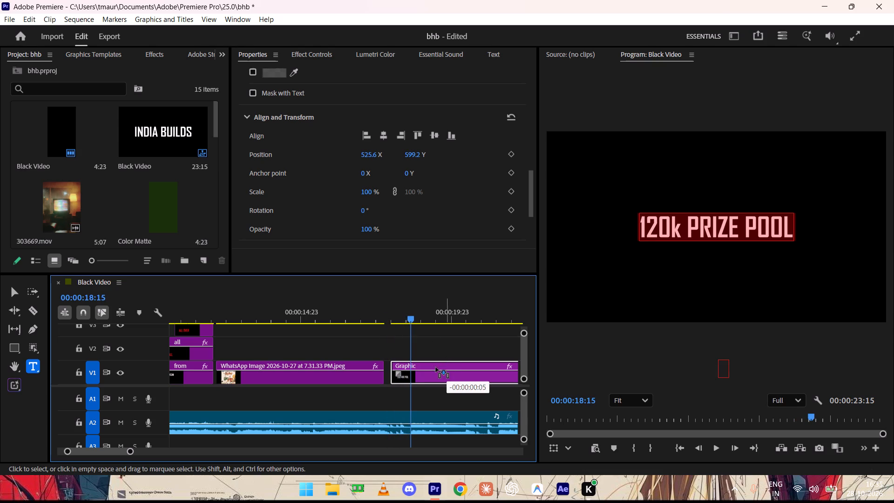
left_click_drag(436, 367, 434, 368)
Play back the join between the poster and the title to find the point in the music where the title should end.
left_click_drag(411, 325, 359, 321)
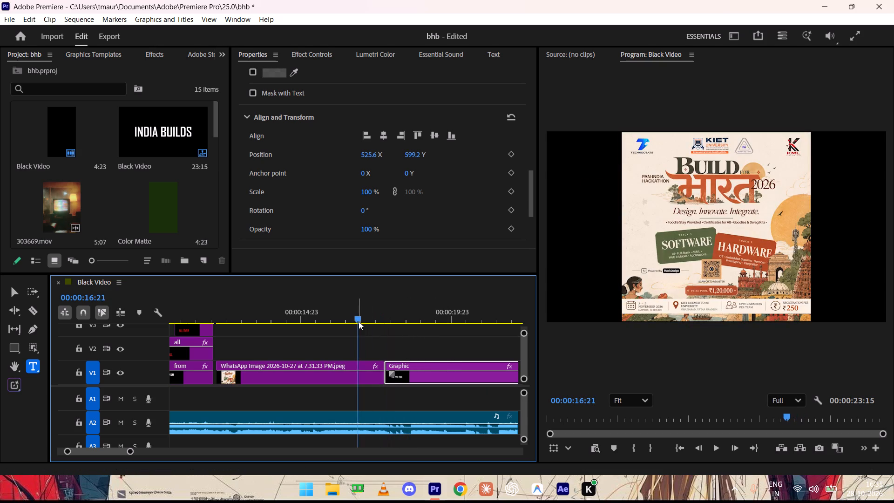
key("space")
key("space")
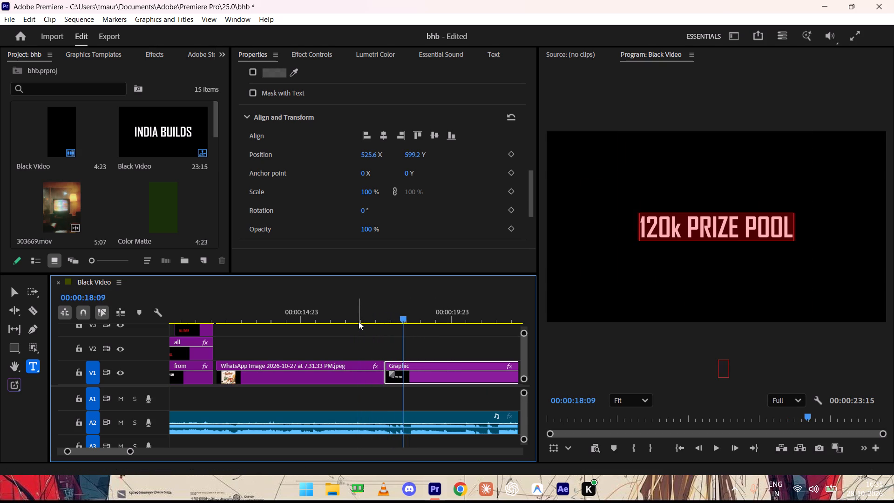
key("space")
key("space")
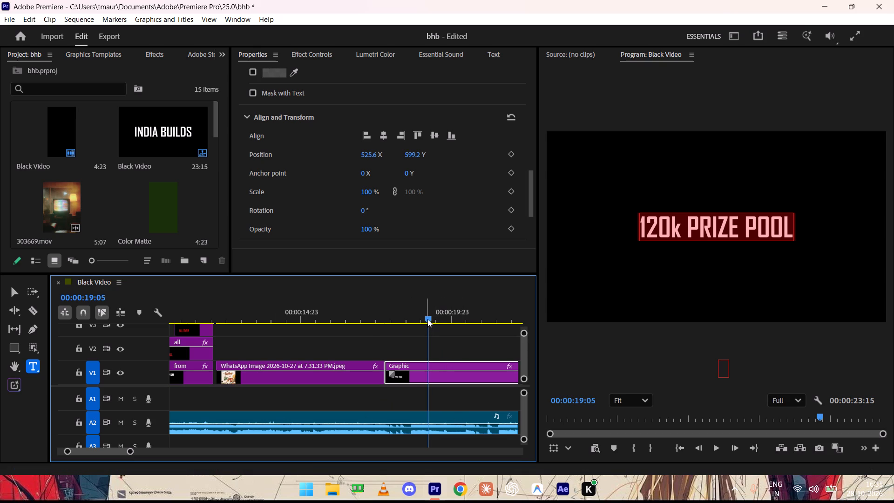
left_click_drag(427, 319, 421, 323)
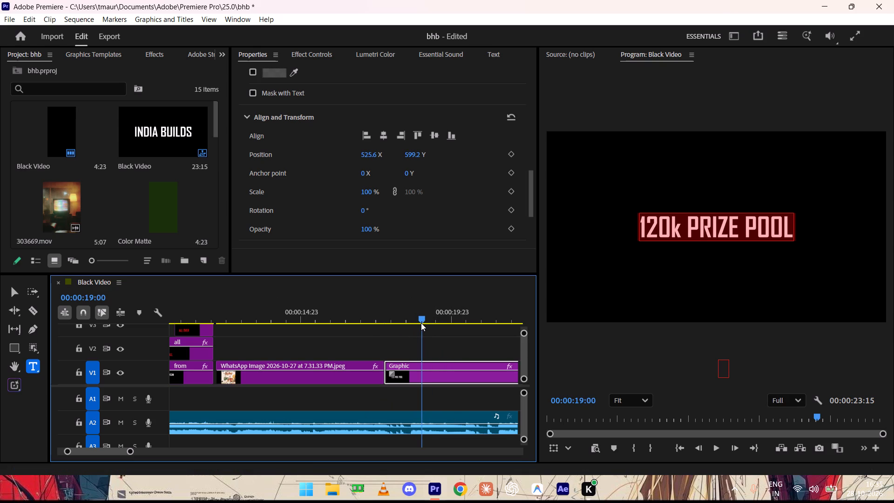
left_click_drag(420, 313, 417, 313)
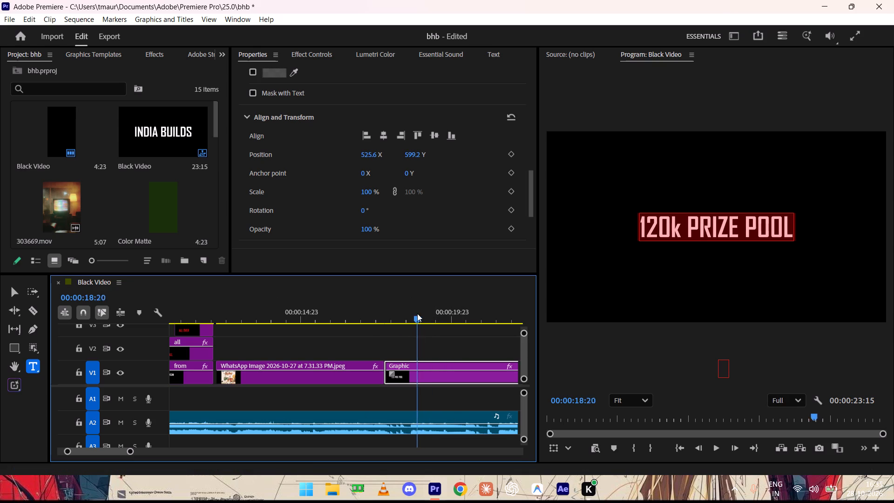
left_click_drag(417, 313, 372, 317)
key("space")
key("space")
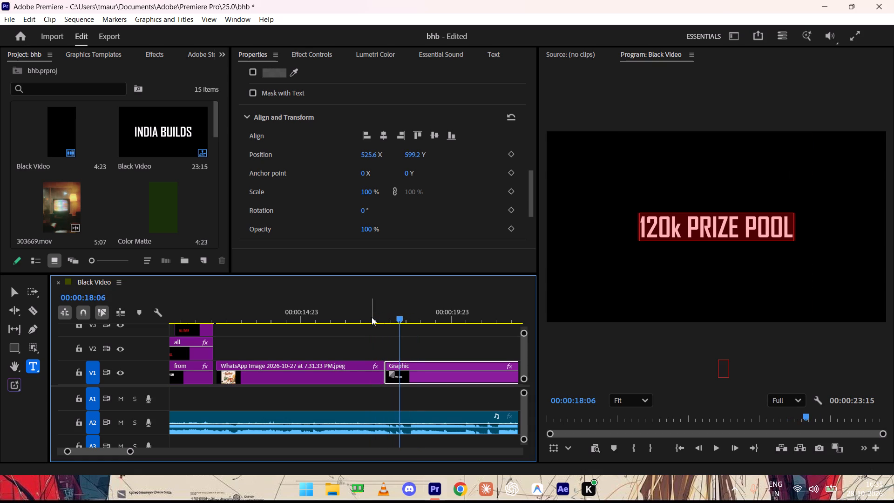
key("space")
key("space")
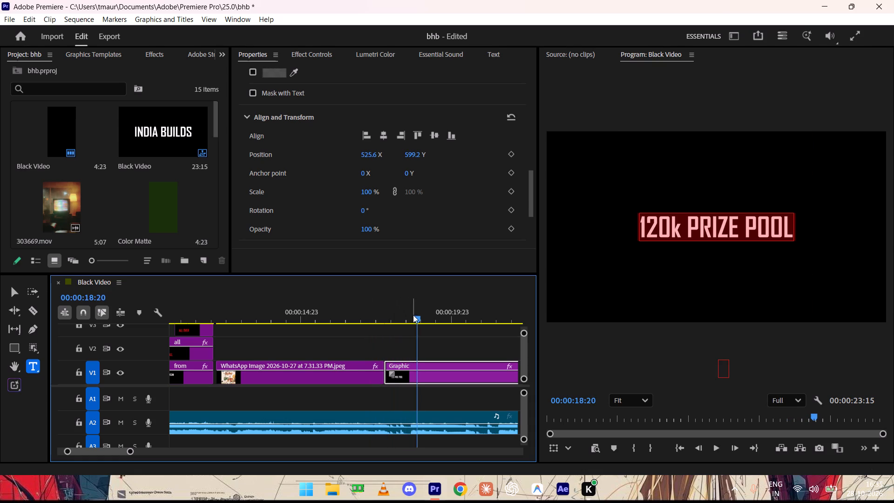
Cut the "120k PRIZE POOL" graphic clip at 00:00:18:14 and delete the portion after the cut.
left_click(413, 315)
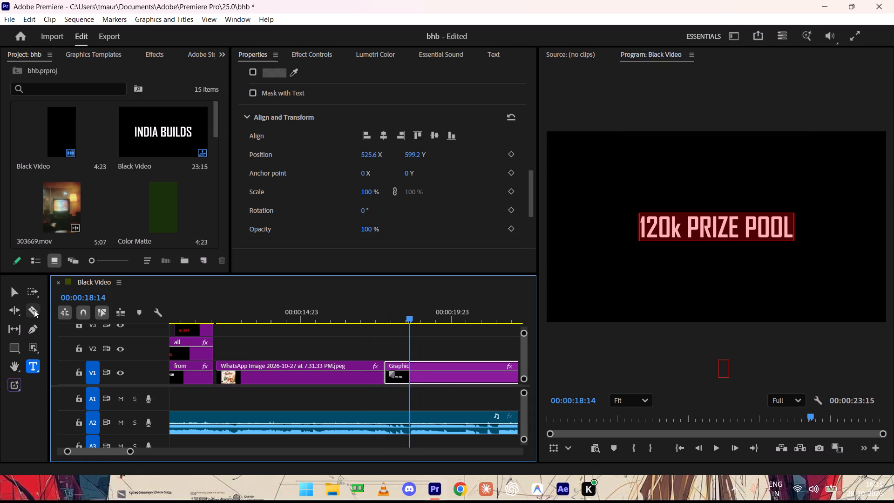
left_click(34, 310)
left_click(410, 374)
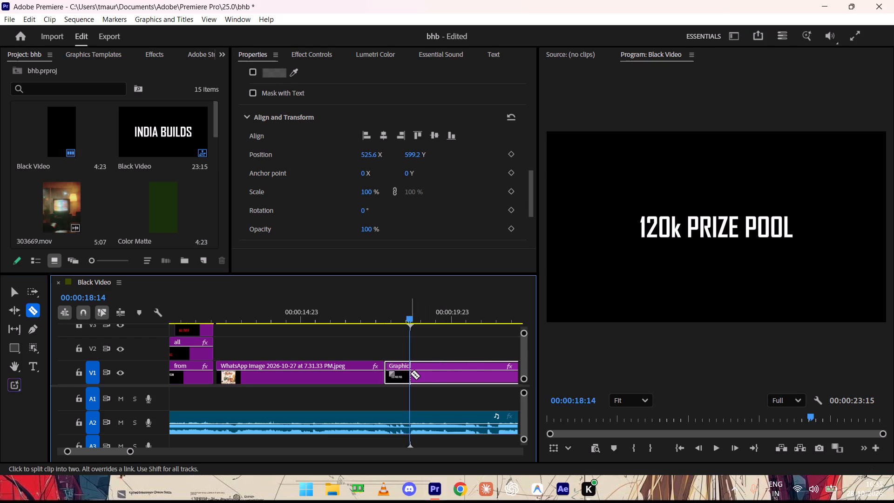
right_click(432, 377)
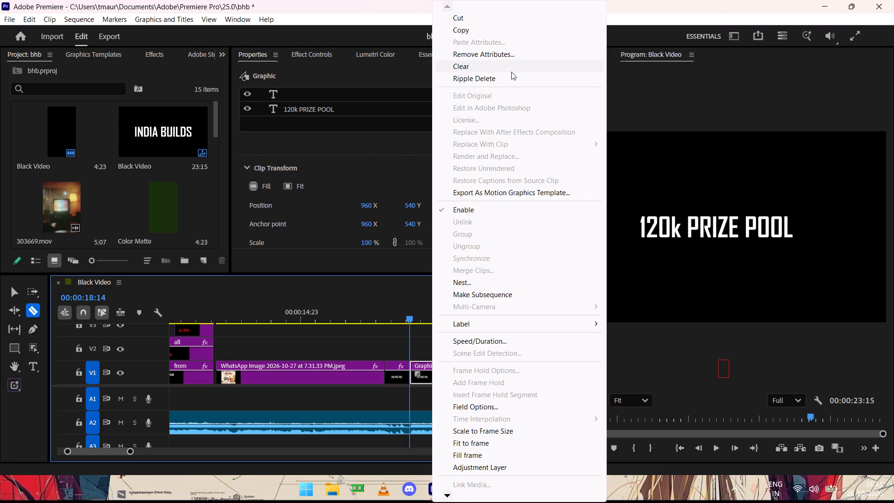
left_click(511, 72)
Play back from the poster image through the shortened title and the music after it to check the timing.
left_click_drag(409, 310, 308, 311)
key("space")
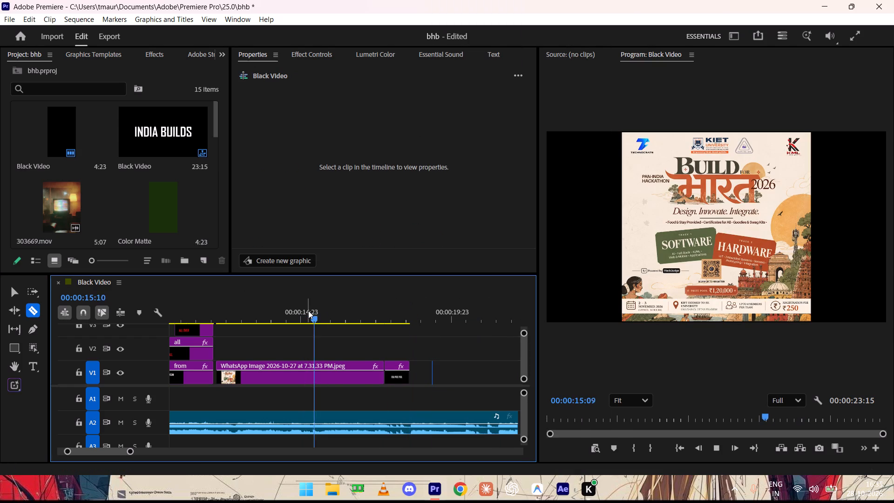
key("space")
key("space")
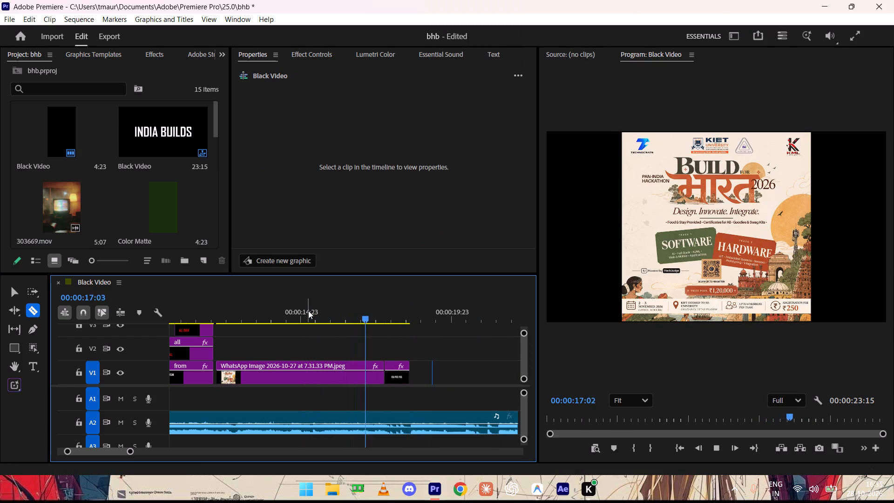
key("space")
key("space")
key("space")
key("space")
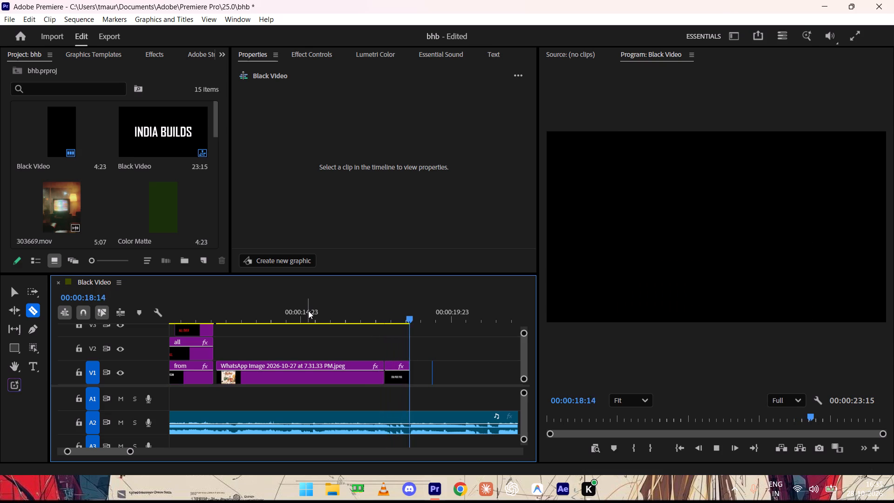
key("space")
key("space")
key("space")
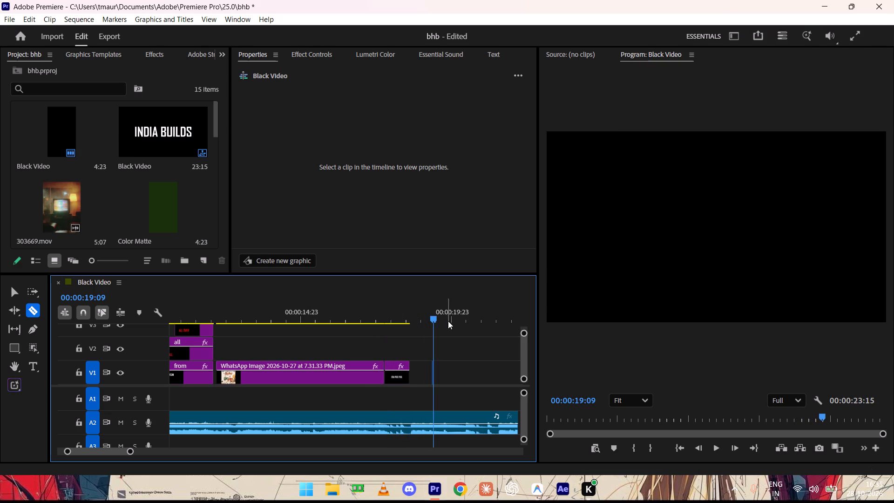
left_click_drag(431, 314, 409, 312)
key("space")
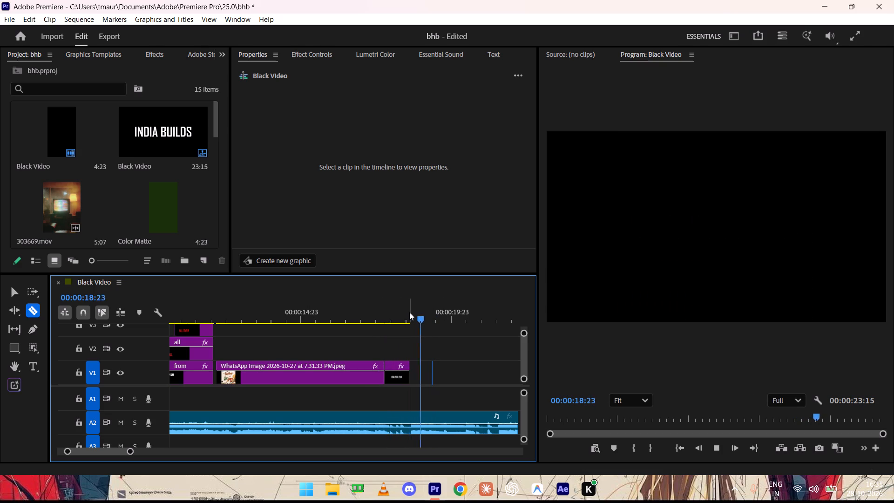
key("space")
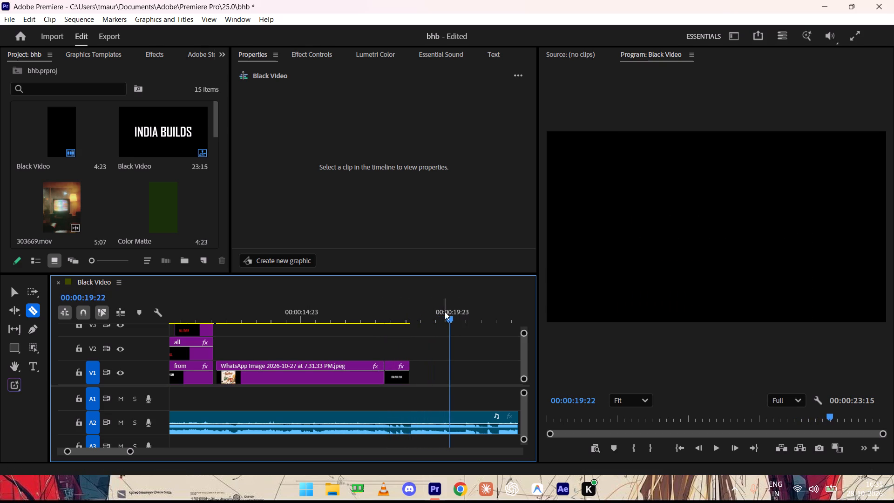
Play back and scrub from the poster image through the end of the "120k PRIZE POOL" title to find where the next title should start.
left_click_drag(445, 312, 154, 326)
key("space")
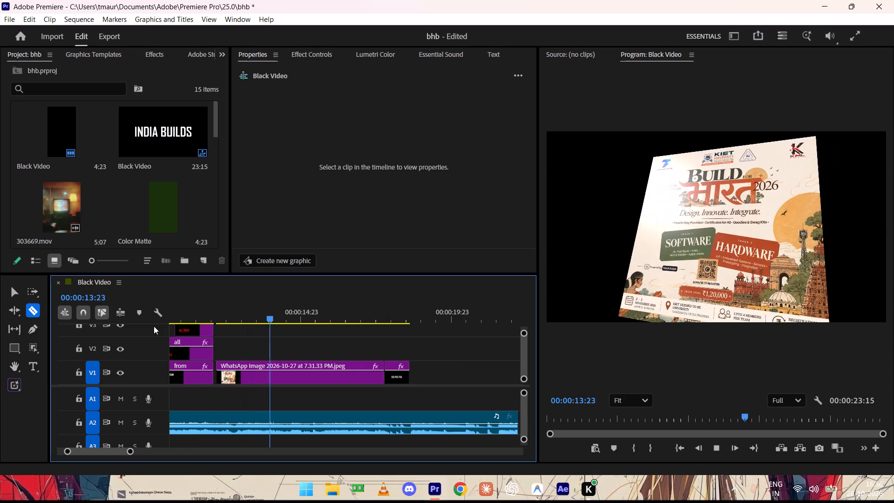
key("space")
key("space")
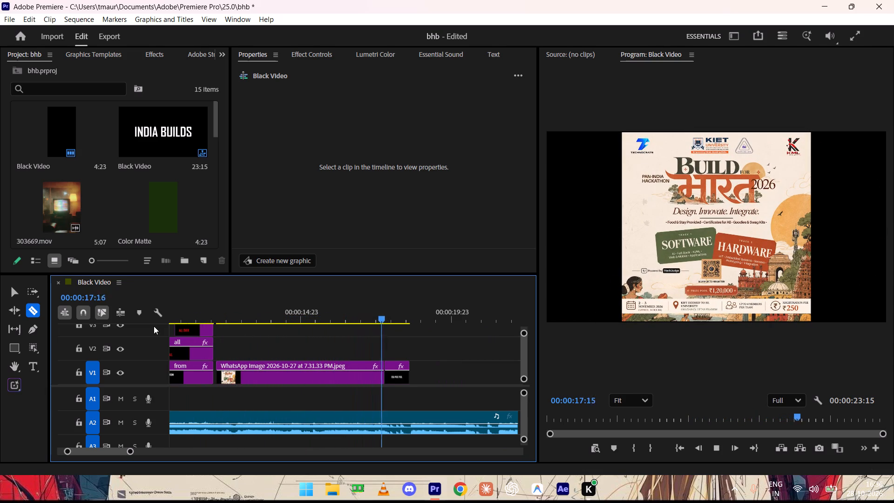
key("space")
key("space")
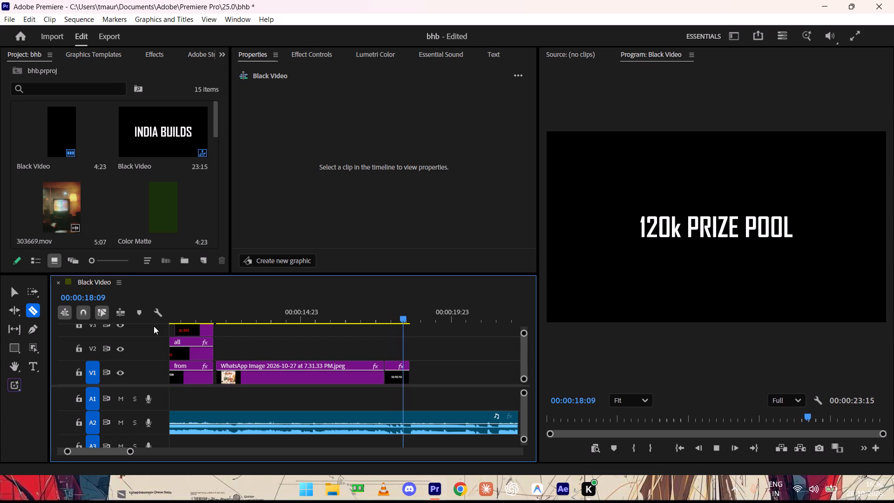
key("space")
key("space")
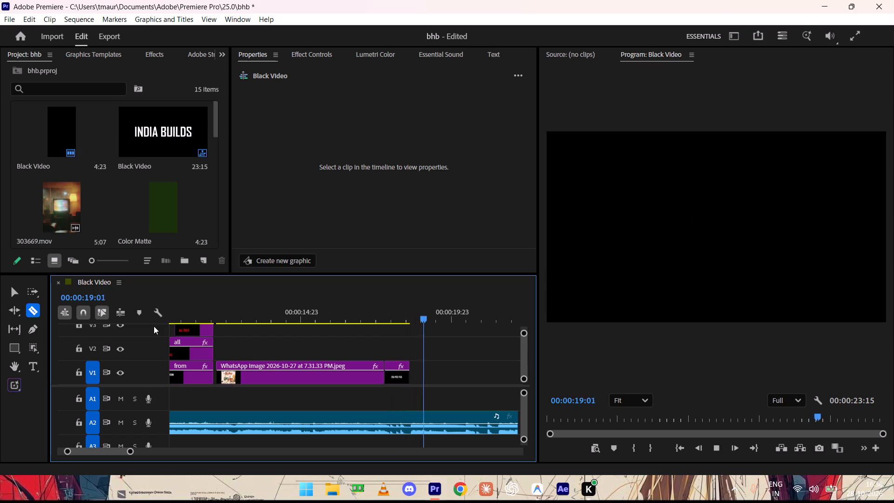
key("space")
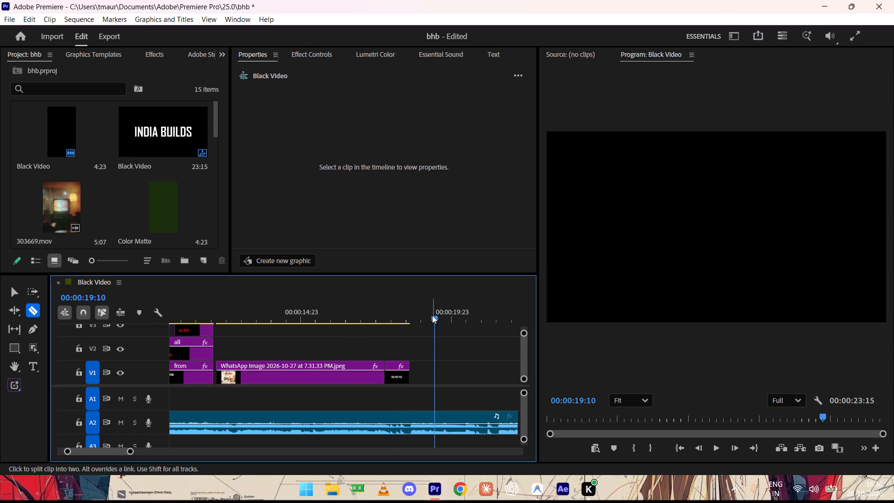
left_click_drag(432, 315, 407, 319)
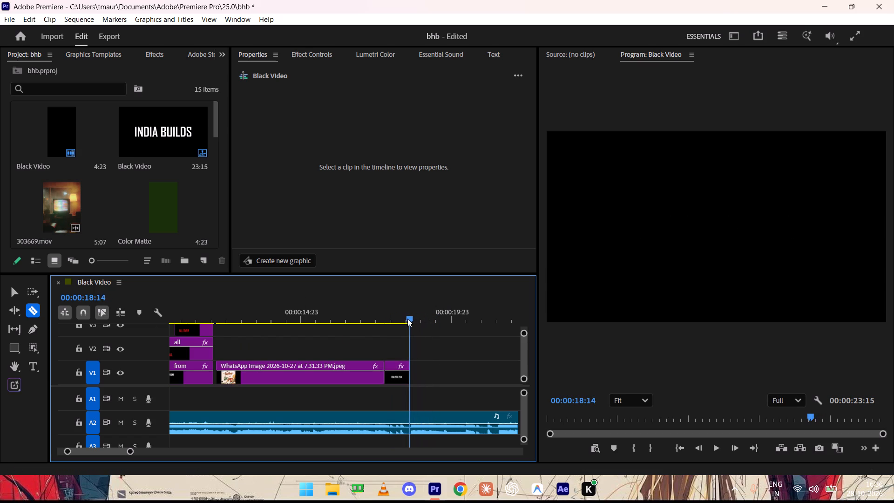
left_click_drag(407, 319, 272, 295)
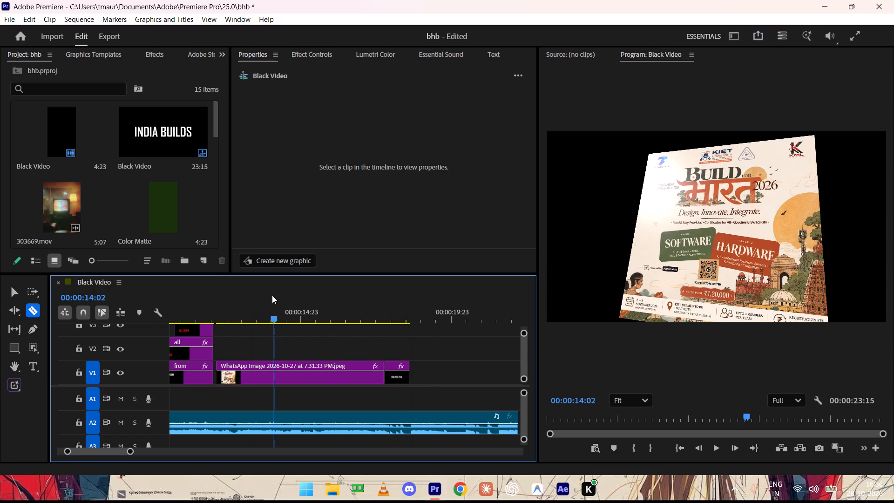
left_click_drag(272, 295, 409, 324)
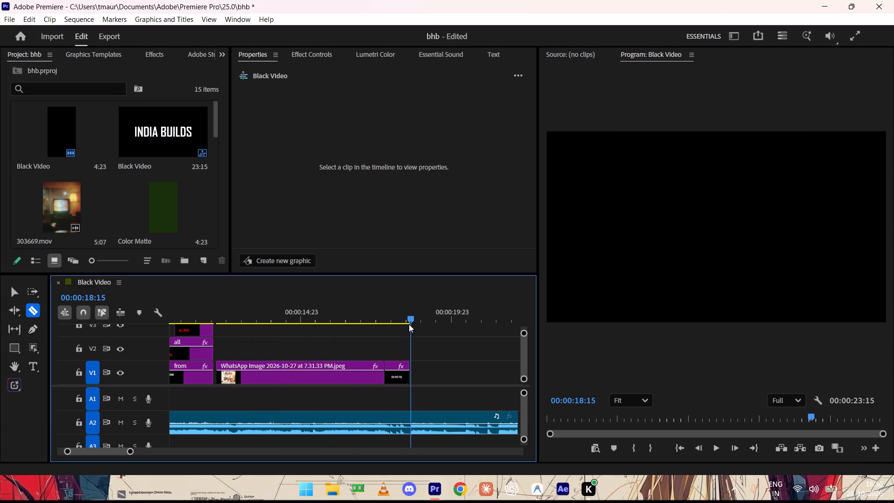
left_click_drag(409, 324, 415, 319)
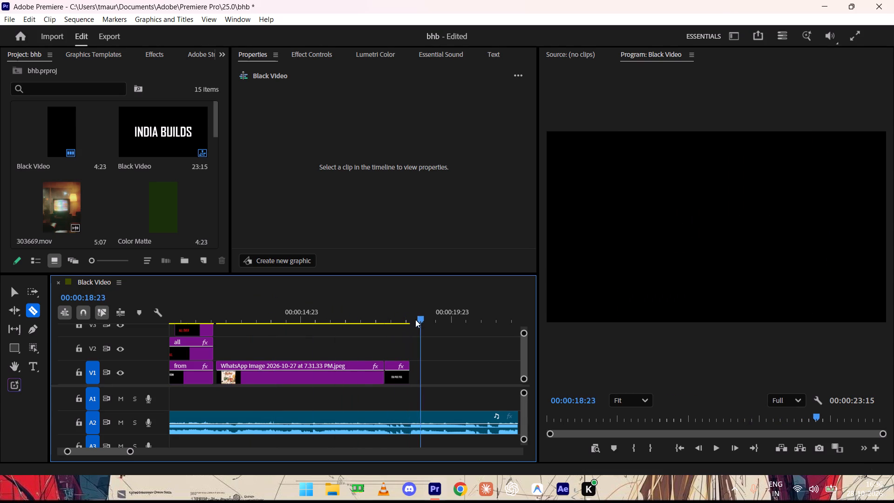
left_click_drag(415, 319, 406, 324)
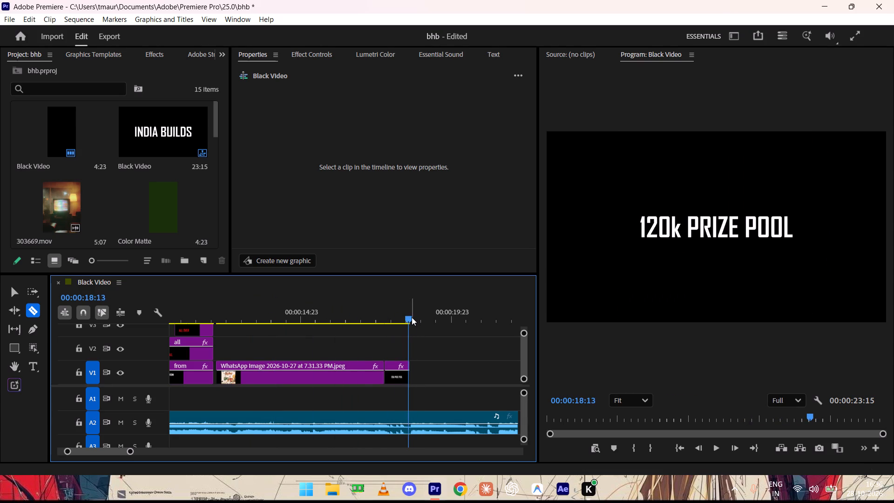
key("space")
key("space")
At 00:00:18:15 on V1, just after the "120k PRIZE POOL" clip, create a new text graphic reading "DESIGN" in the left half of the frame.
left_click_drag(418, 318, 412, 321)
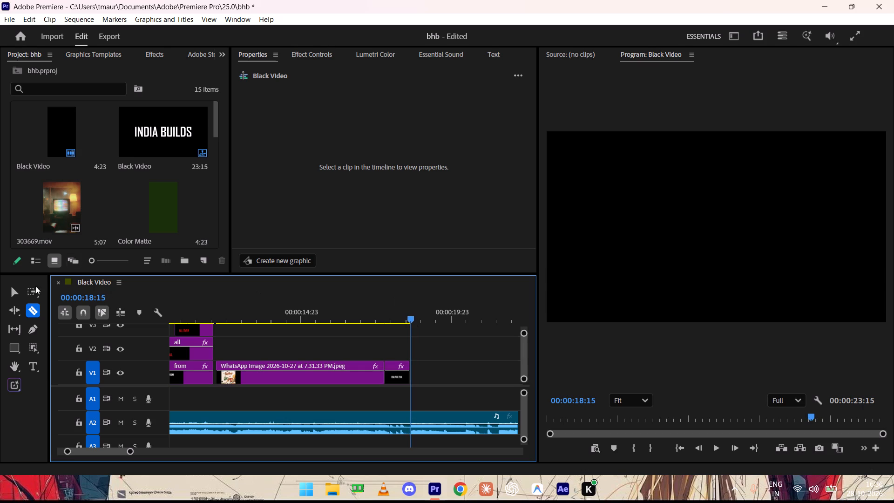
left_click(29, 364)
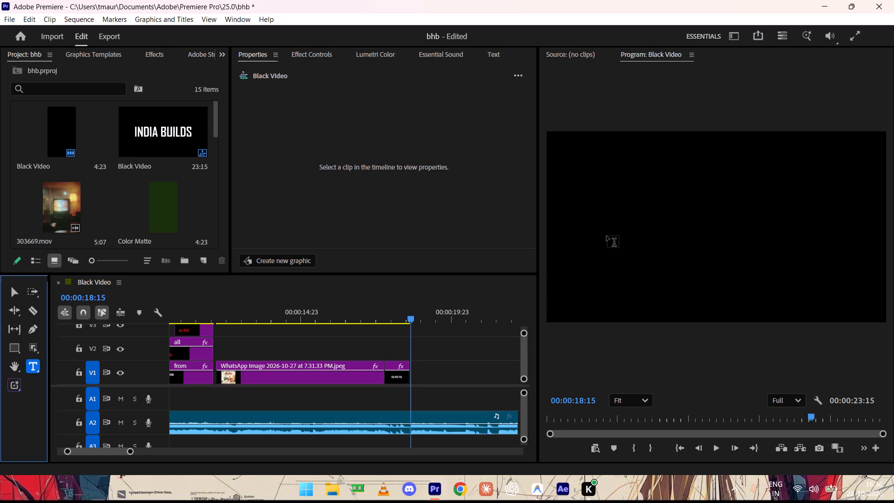
left_click(641, 234)
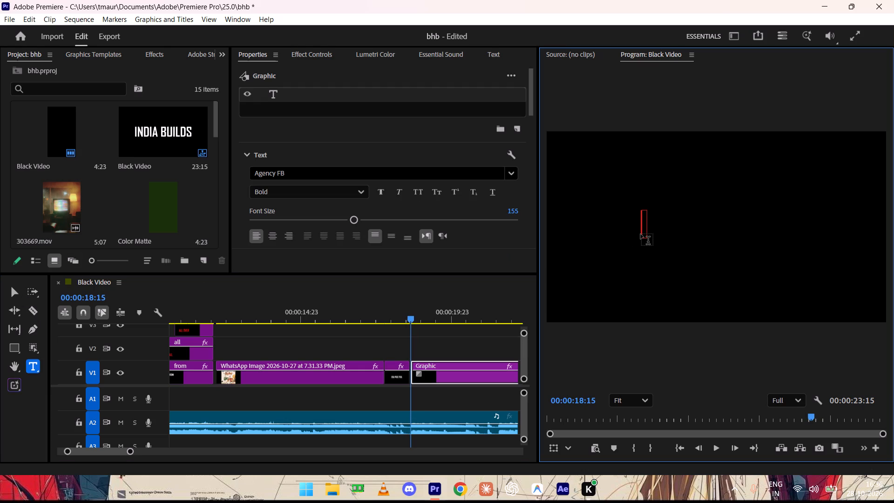
type("DE")
type("SIGN")
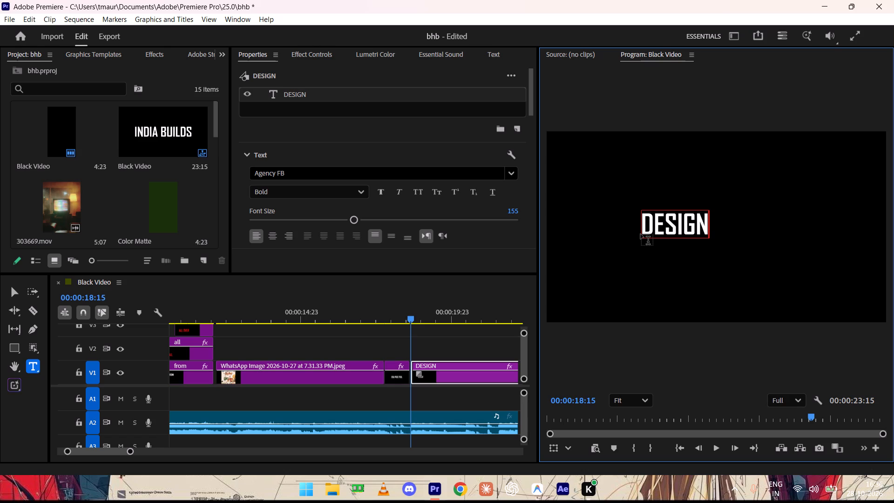
key("BackSpace")
key("BackSpace")
key("BackSpace")
key("BackSpace")
key("BackSpace")
key("BackSpace")
key("BackSpace")
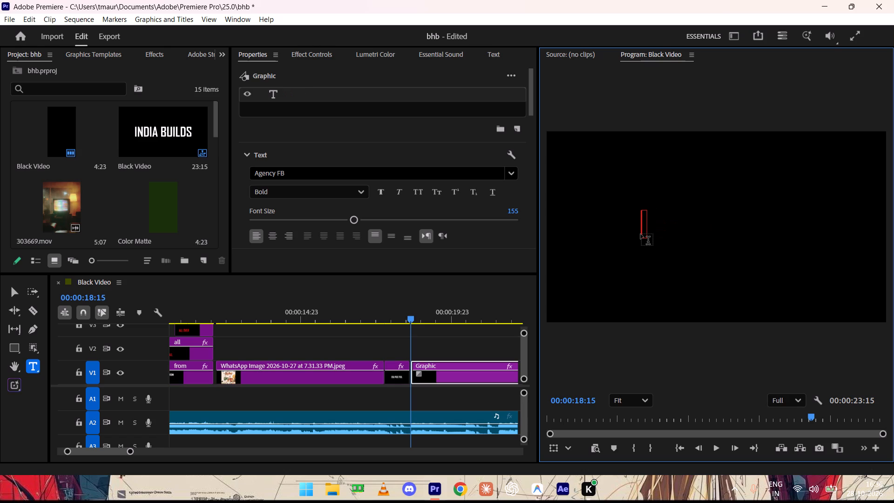
left_click(589, 231)
type("DESIGN")
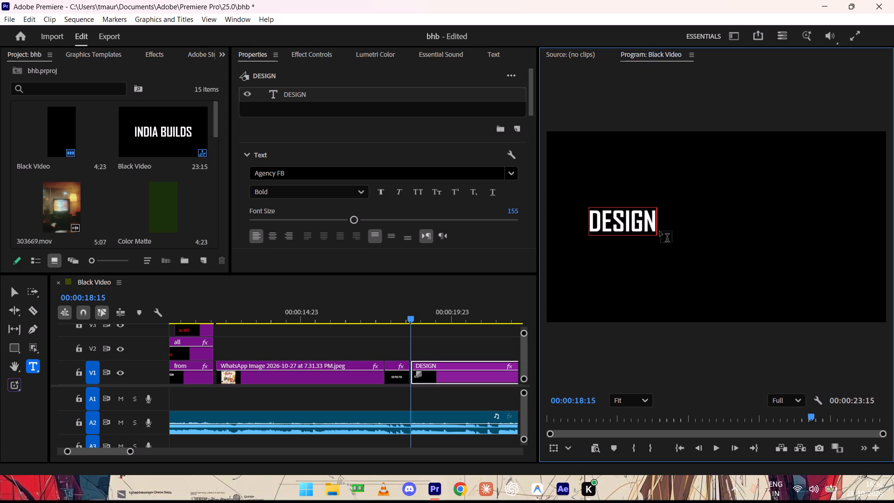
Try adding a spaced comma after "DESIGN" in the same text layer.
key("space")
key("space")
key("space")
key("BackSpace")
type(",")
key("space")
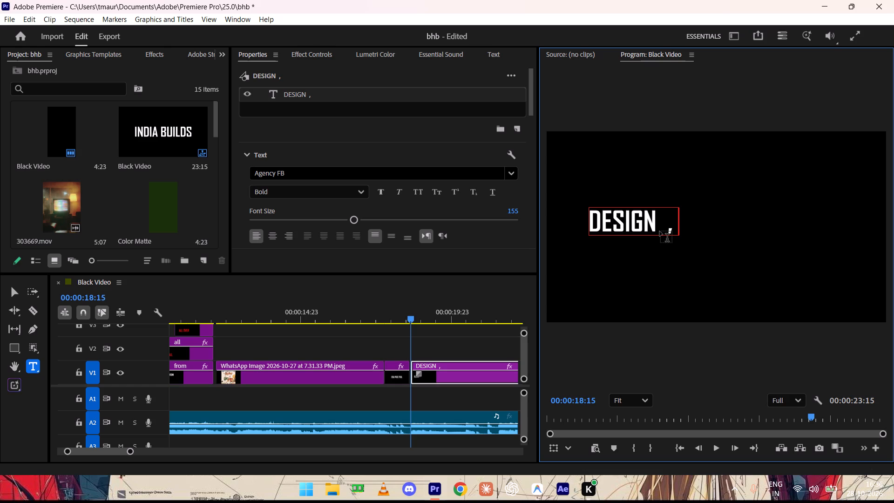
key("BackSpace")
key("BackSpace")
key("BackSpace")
Add two more text layers to the graphic: "INNOVATE" below the middle of the frame and "INTEGRATE" near its right side.
left_click(669, 265)
type("INNOVATE")
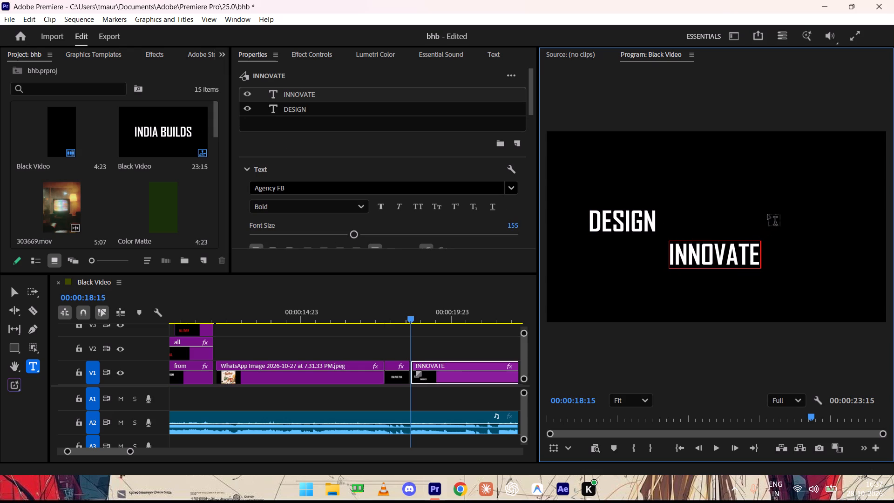
left_click(778, 219)
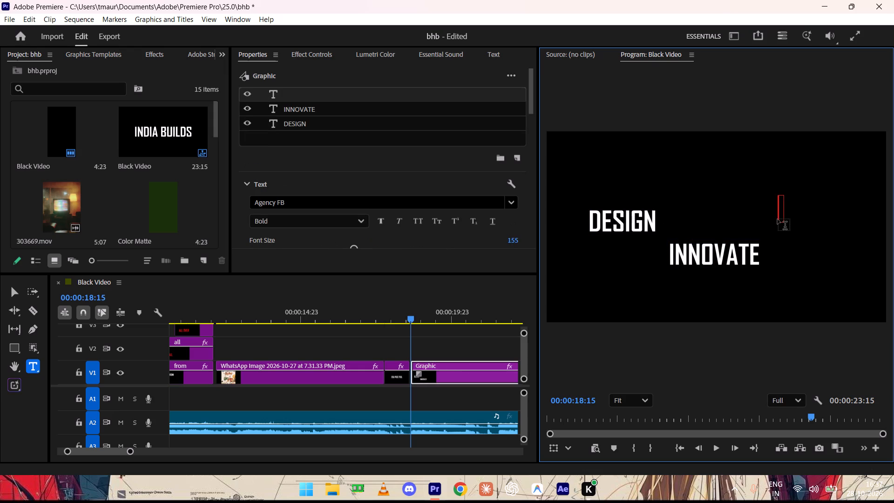
type("INTEGRATE")
Align the "DESIGN" text layer to the left of the frame and shift its horizontal position to 89.
left_click(318, 122)
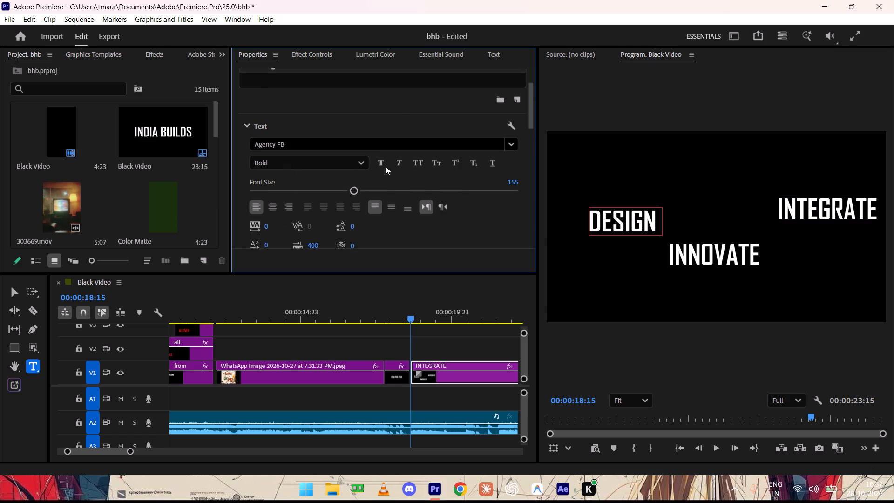
scroll(379, 195, "down", 1)
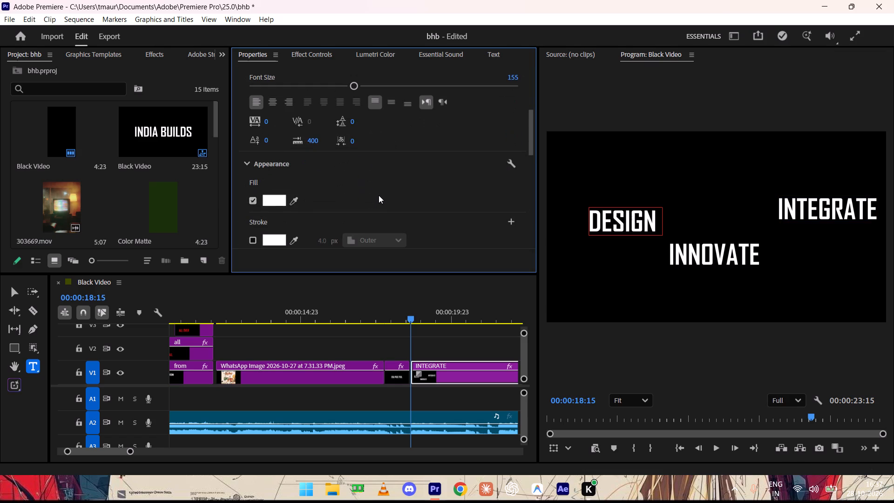
scroll(379, 195, "down", 2)
scroll(370, 170, "up", 1)
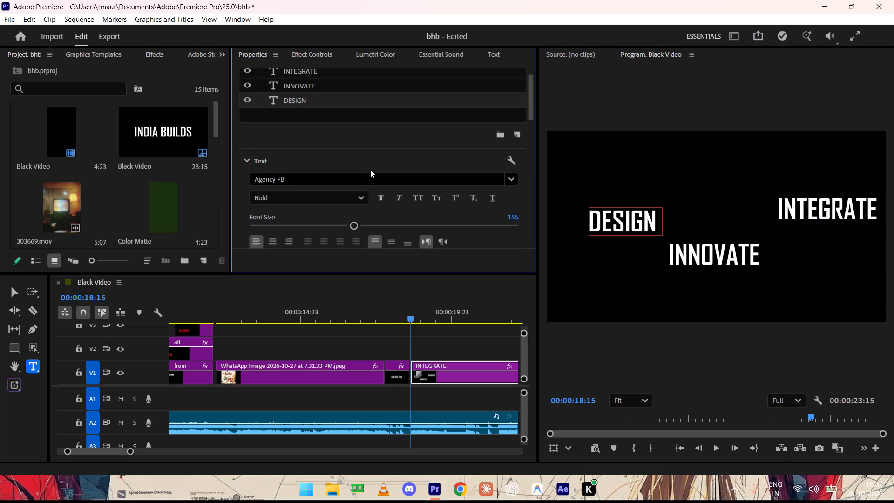
scroll(370, 170, "up", 1)
scroll(370, 170, "down", 1)
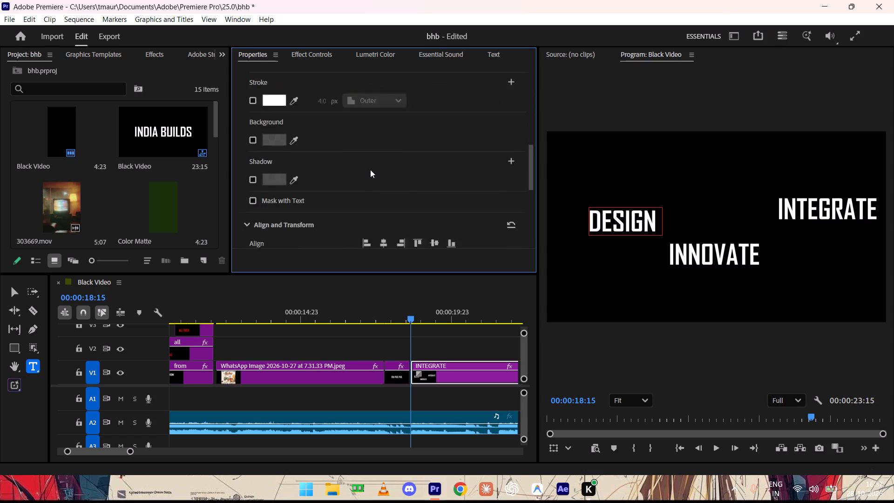
scroll(370, 170, "down", 1)
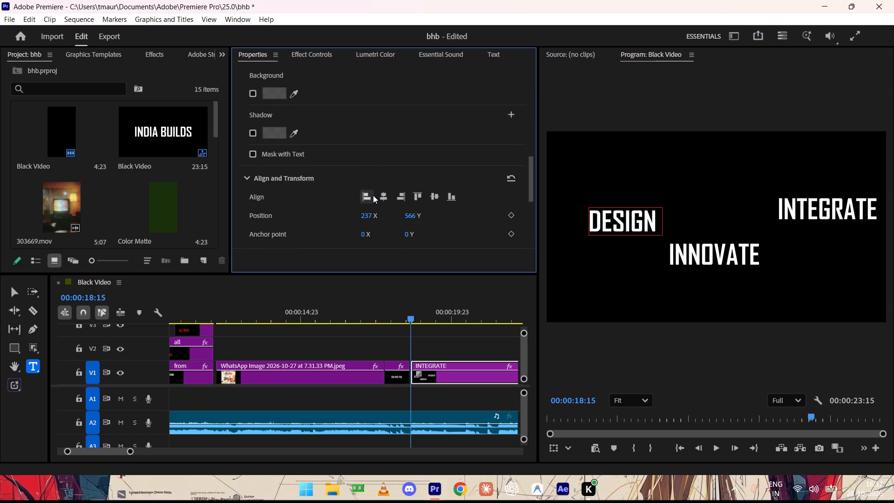
left_click(373, 195)
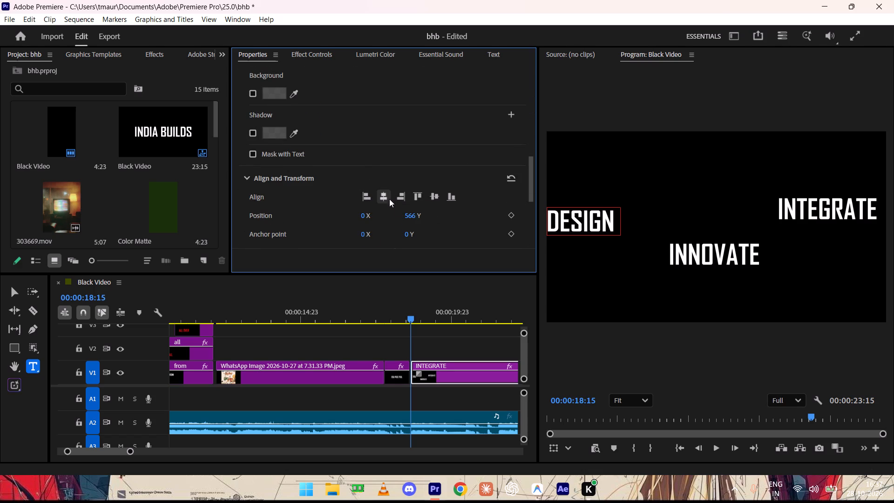
left_click_drag(368, 217, 415, 211)
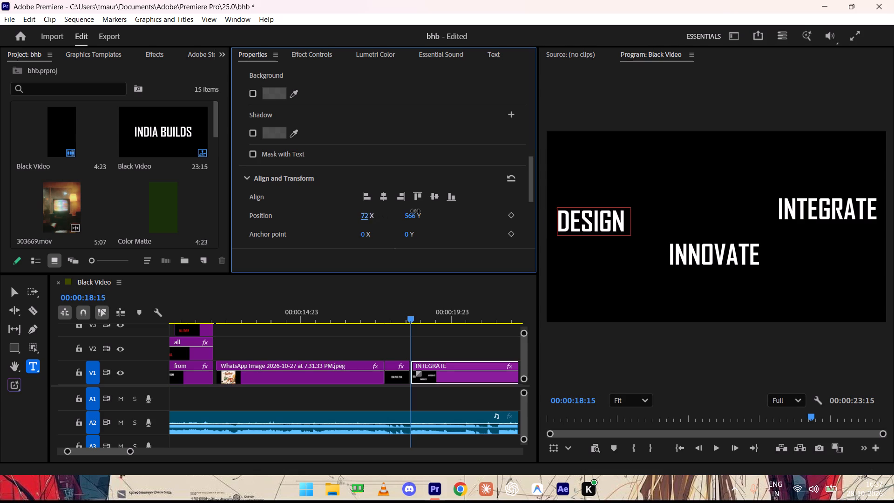
left_click_drag(415, 211, 421, 217)
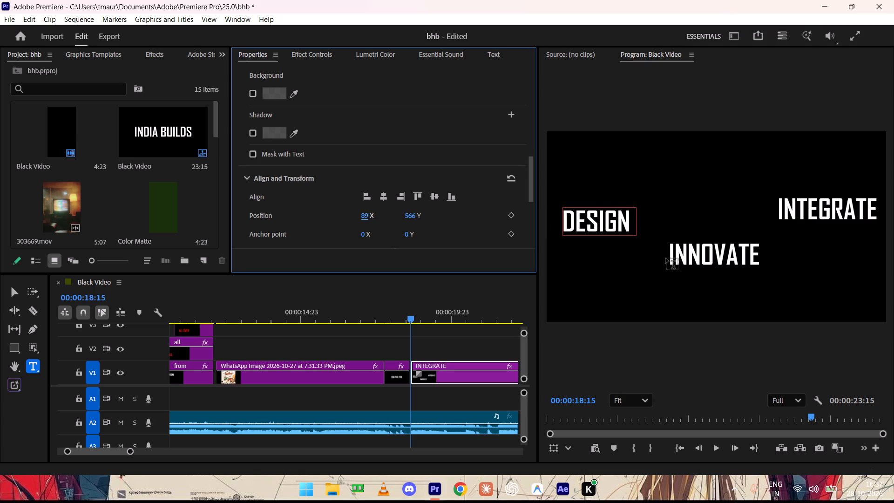
Centre the "INNOVATE" text layer horizontally in the frame and set its vertical position to 760.
left_click(680, 256)
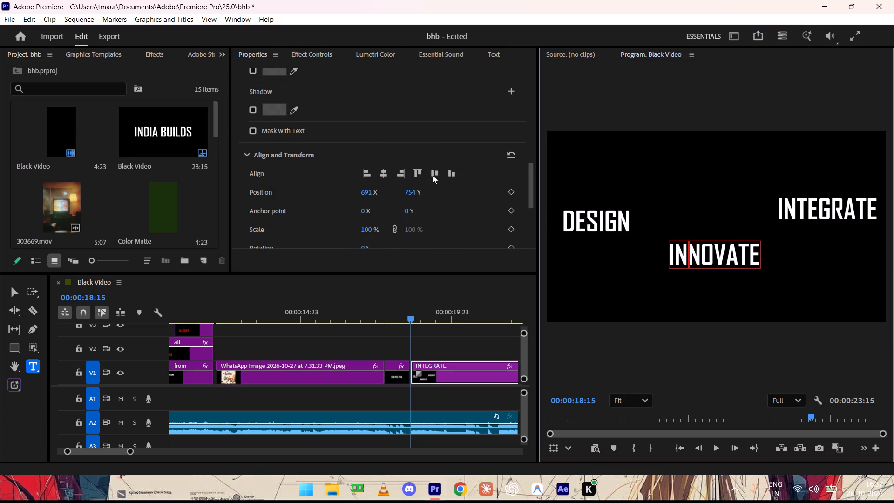
left_click(433, 175)
left_click(383, 174)
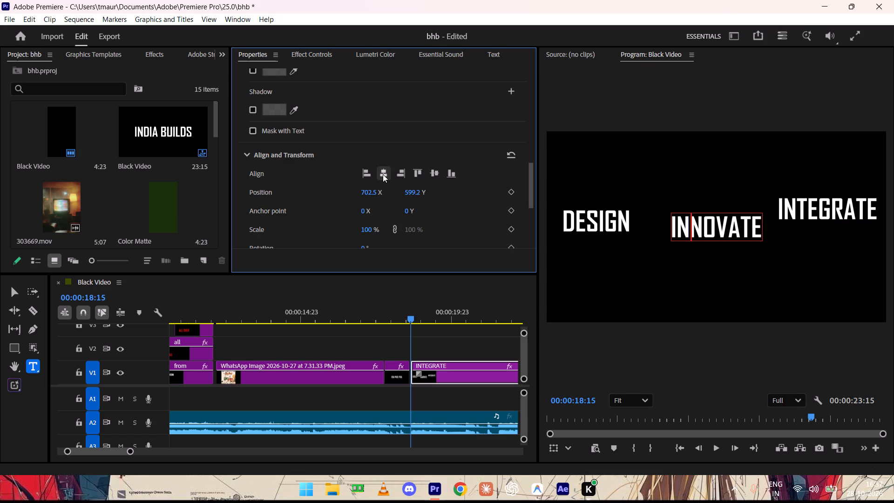
left_click(450, 177)
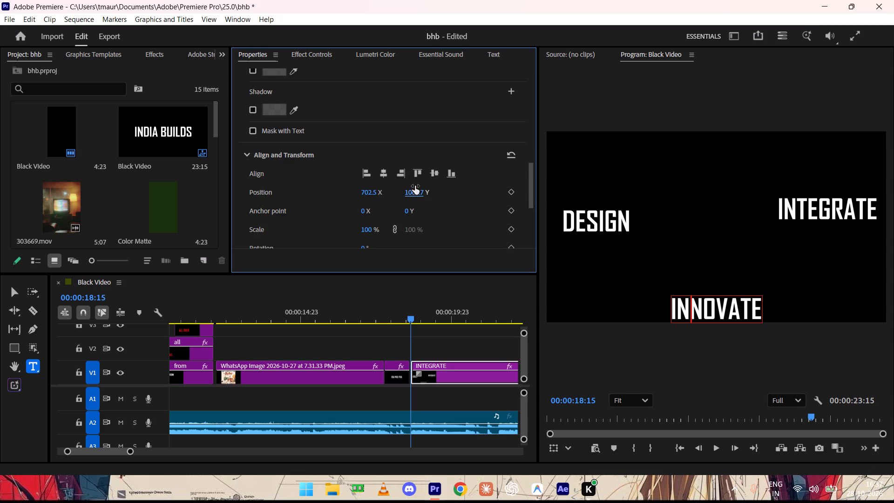
left_click_drag(414, 190, 293, 218)
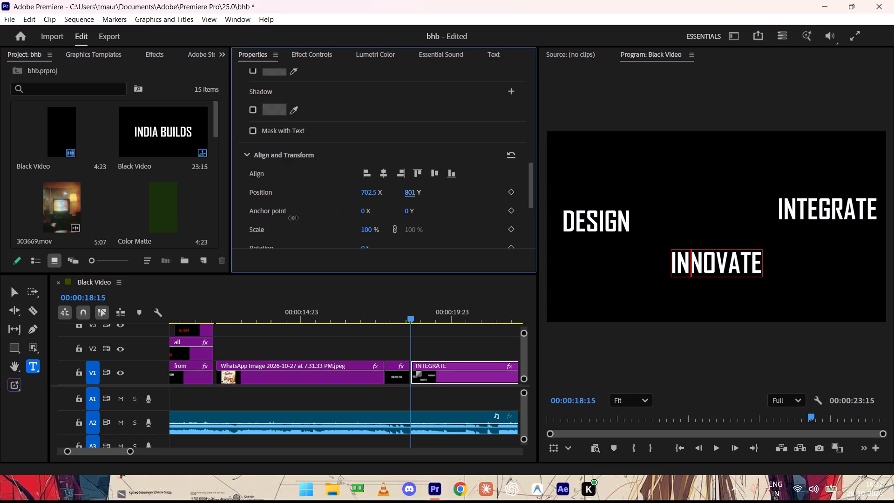
left_click_drag(293, 218, 274, 222)
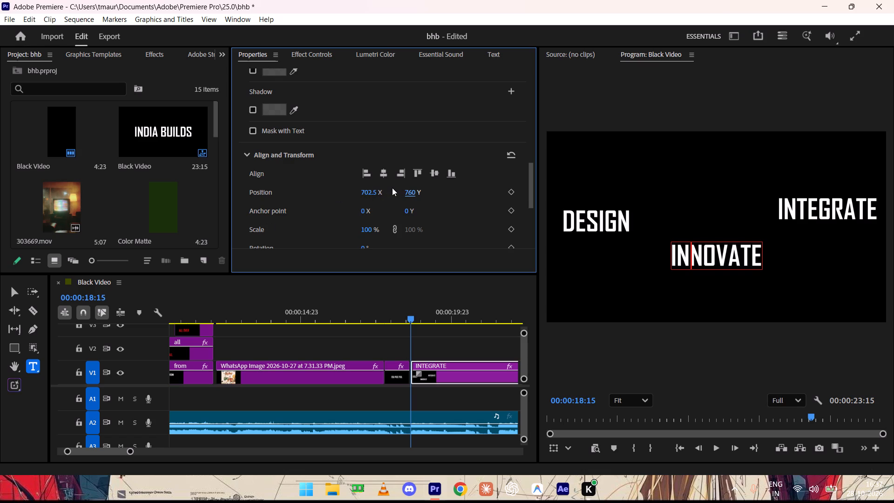
Align the "INTEGRATE" text layer to the right edge of the frame and centre it vertically.
left_click(388, 128)
scroll(388, 128, "up", 4)
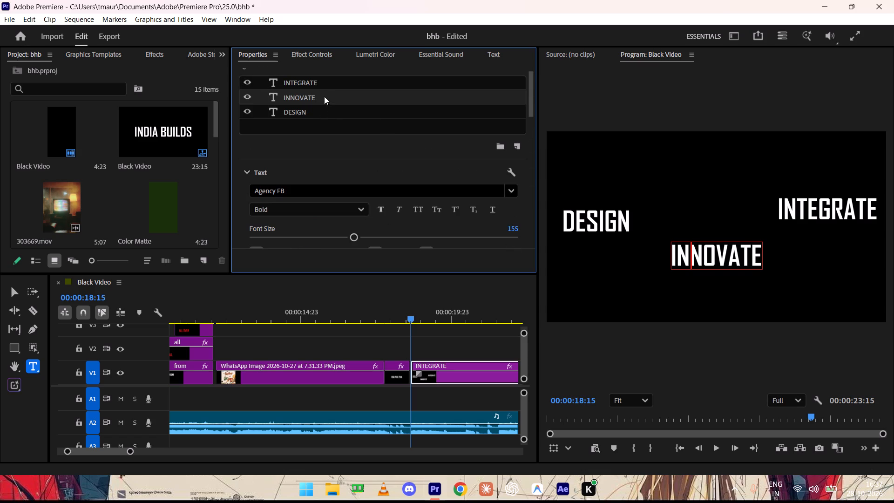
left_click(329, 90)
scroll(389, 173, "down", 1)
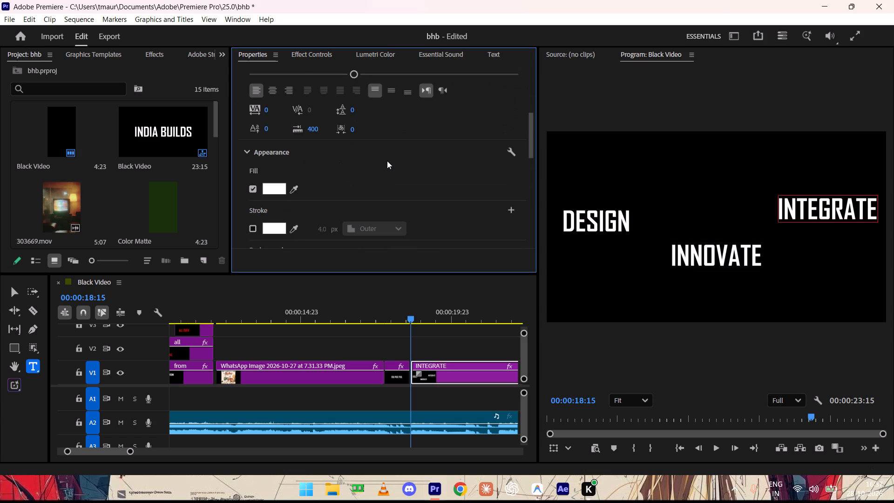
scroll(387, 161, "down", 2)
scroll(382, 174, "up", 1)
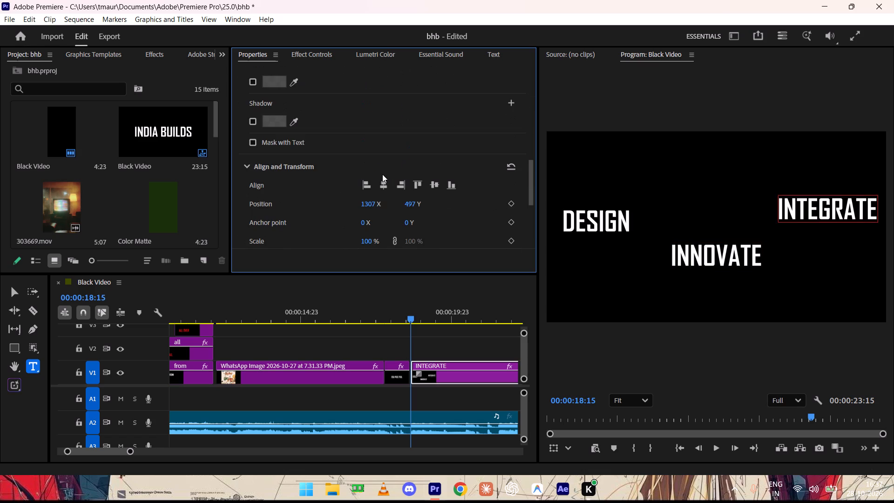
left_click(369, 180)
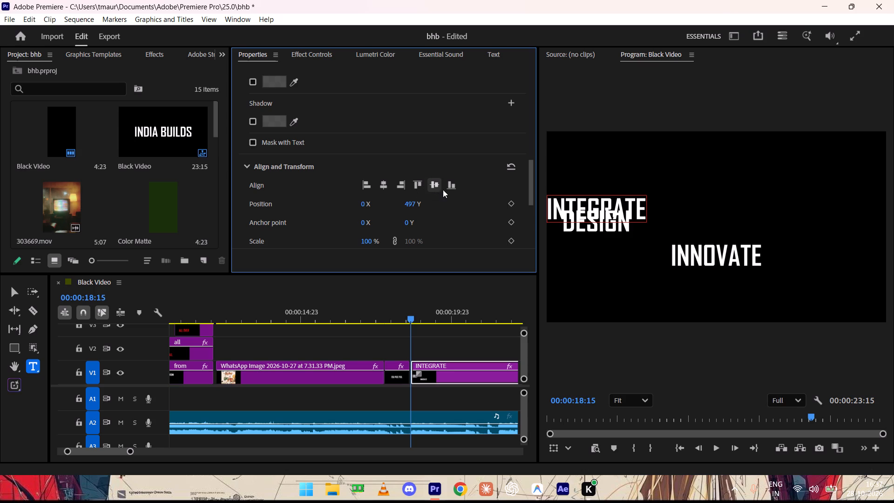
left_click(448, 189)
left_click(389, 187)
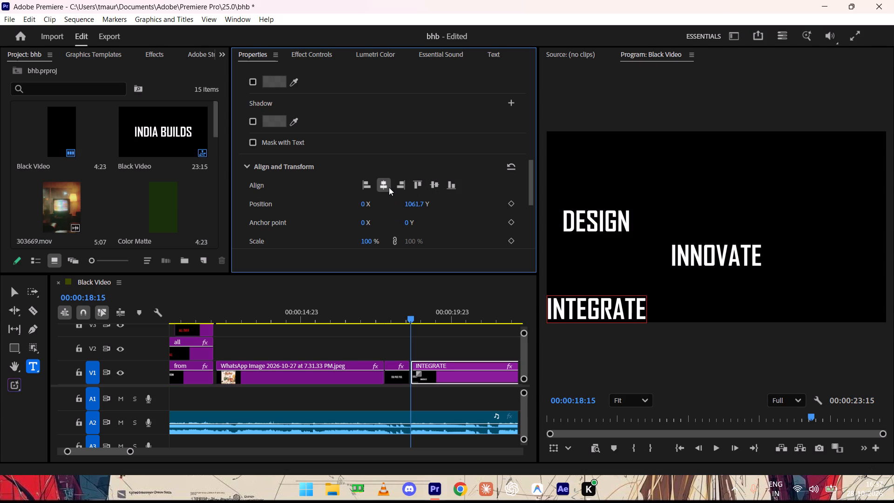
left_click(401, 186)
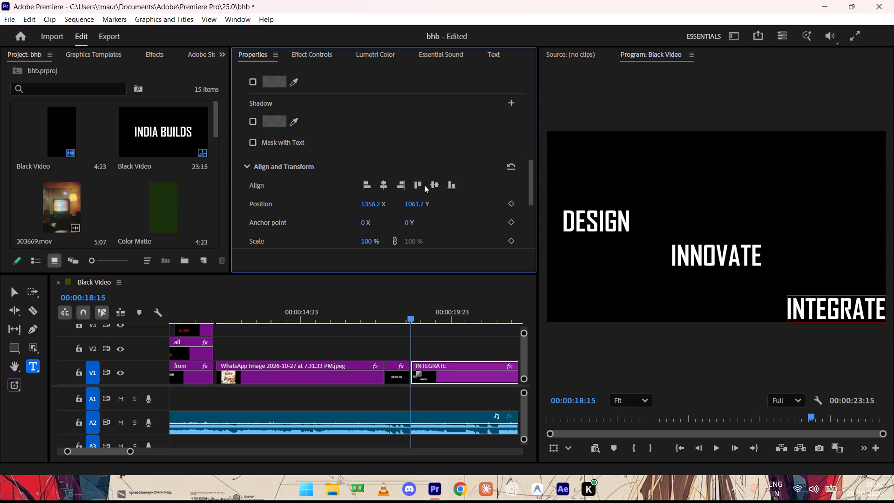
left_click(431, 184)
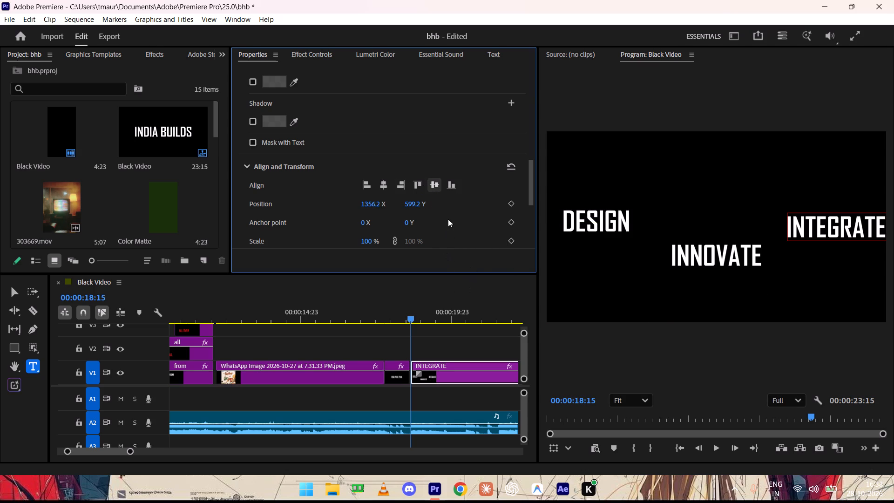
Align the "DESIGN" text layer to the left edge of the frame and centre it vertically.
left_click(566, 221)
scroll(410, 166, "down", 1)
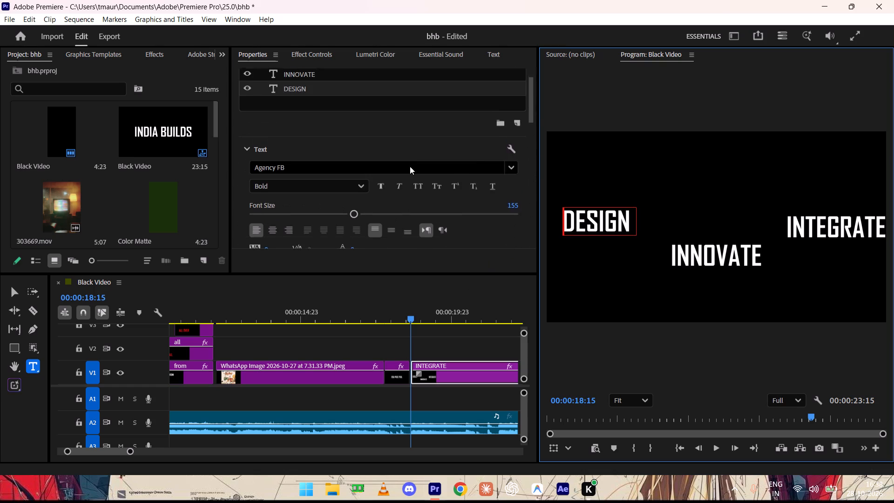
scroll(410, 166, "down", 2)
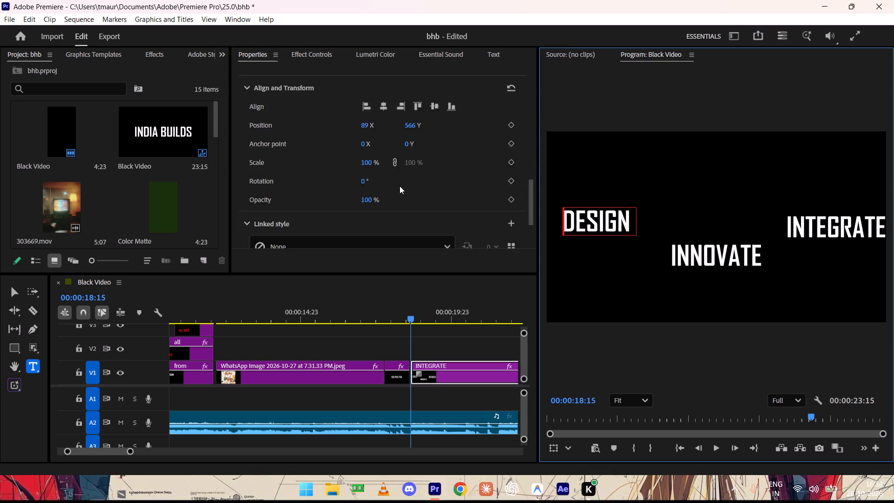
left_click(365, 139)
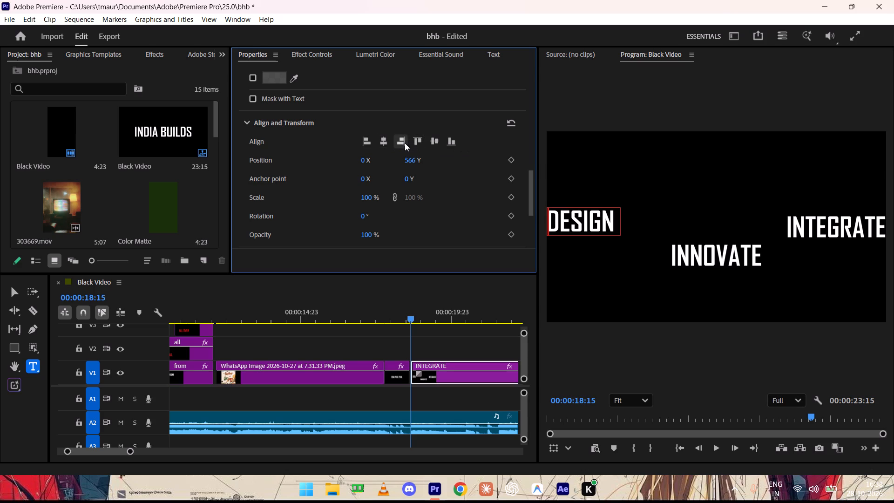
left_click(434, 144)
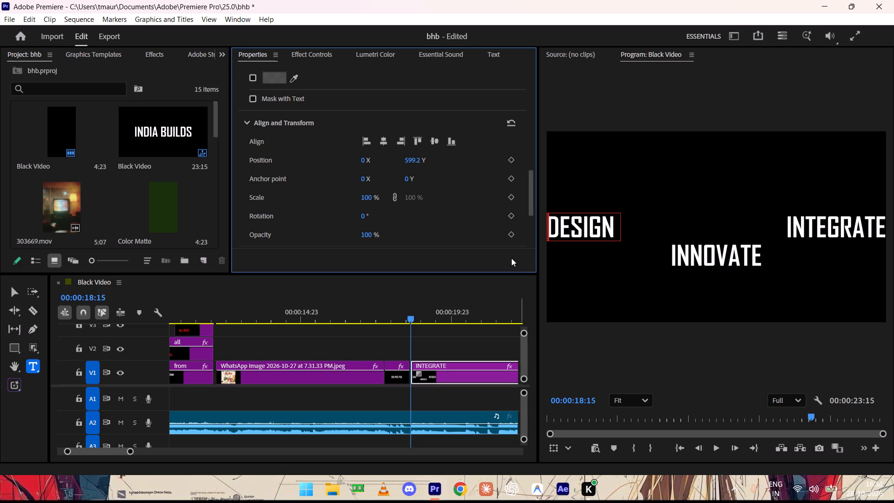
Shift the "INNOVATE" text layer's horizontal position to 645.
left_click(685, 260)
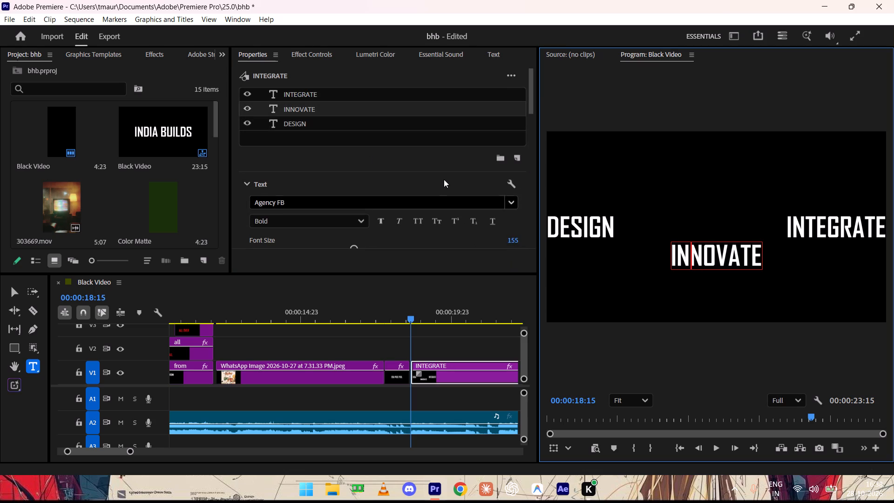
scroll(442, 177, "down", 1)
scroll(406, 159, "down", 1)
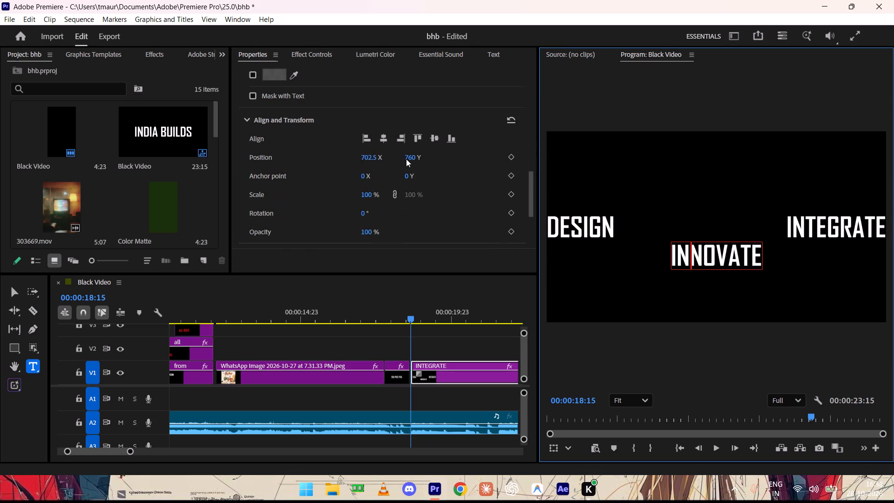
scroll(406, 159, "down", 1)
left_click_drag(377, 153, 340, 157)
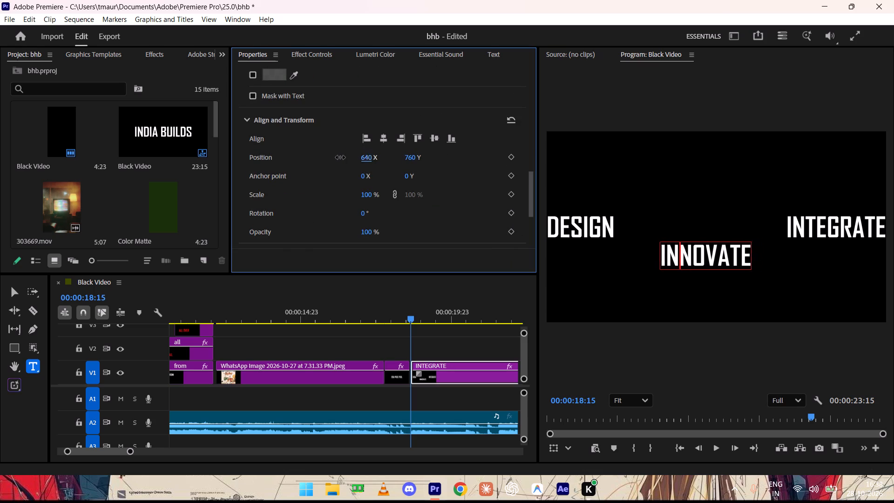
left_click_drag(340, 157, 348, 159)
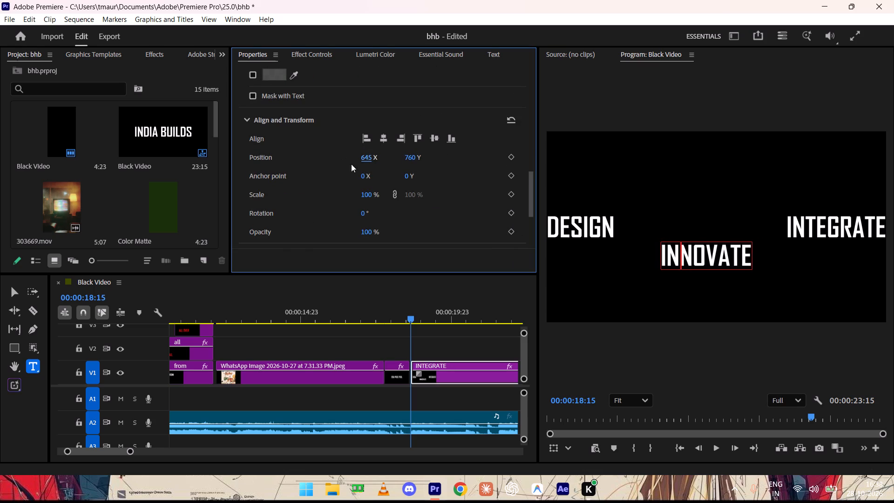
scroll(395, 157, "up", 1)
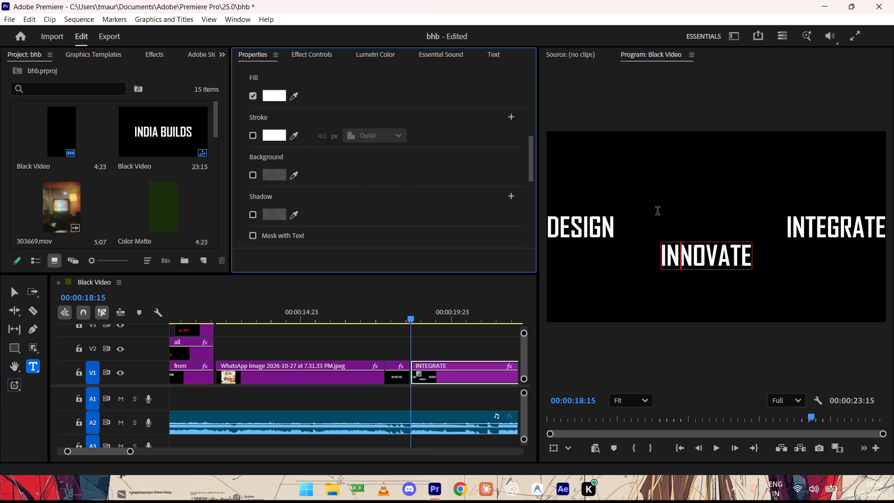
Insert four leading spaces before "DESIGN" to indent it from the frame's left edge.
left_click(547, 229)
key("space")
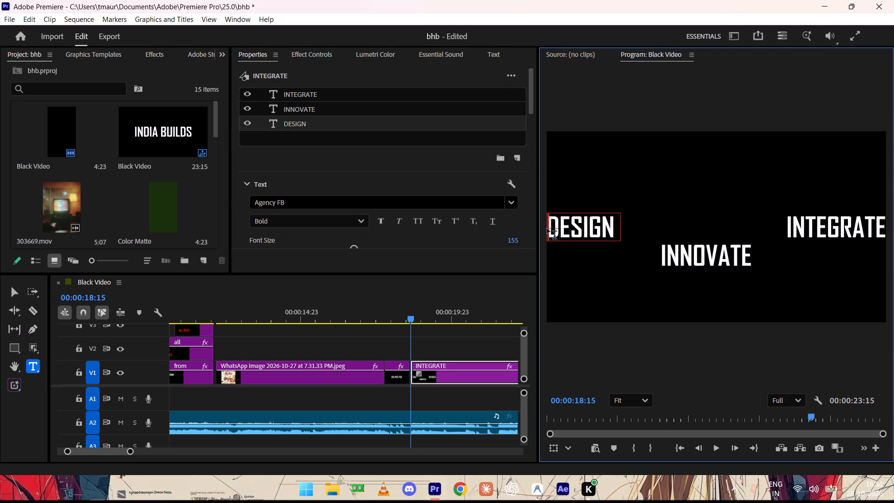
key("space")
key("space")
key("space")
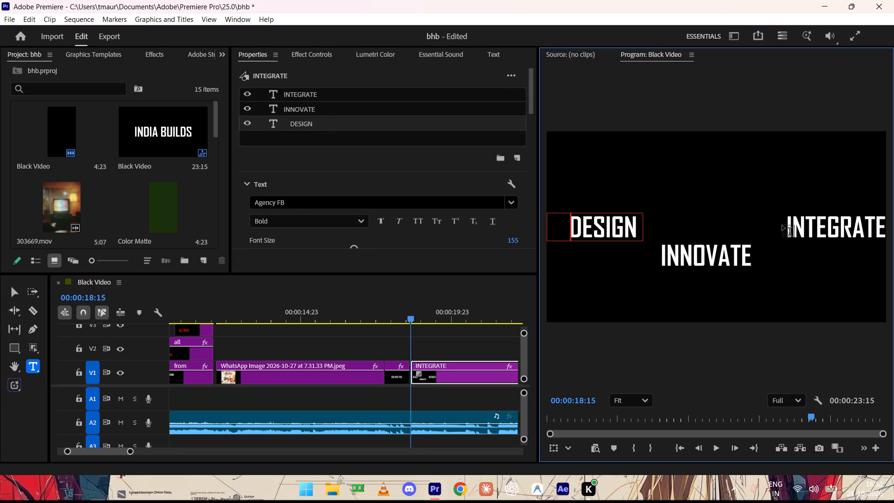
Add a trailing space to "INTEGRATE" and shift that layer's horizontal position to 1294, leaving its vertical position at 599.2.
left_click(885, 230)
key("space")
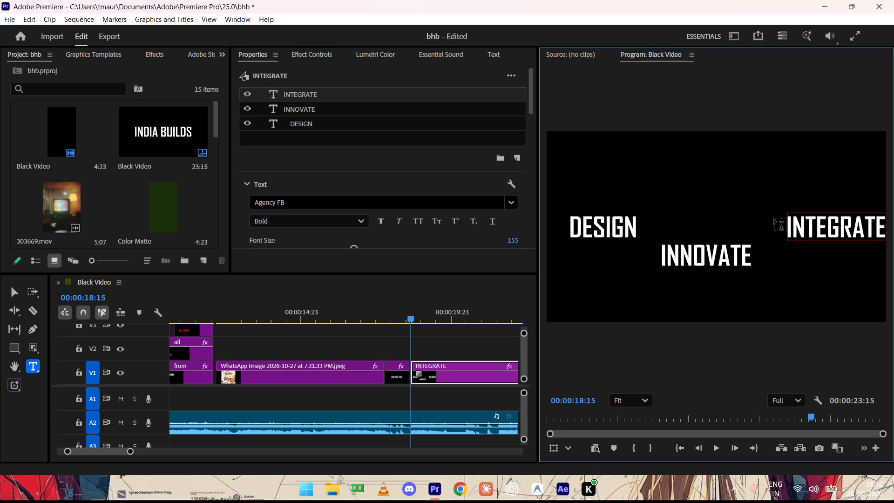
scroll(413, 185, "down", 1)
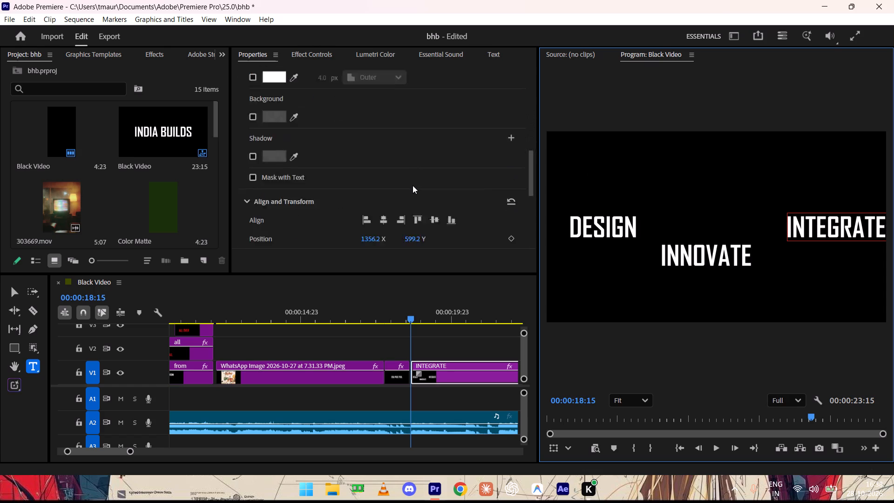
scroll(413, 185, "down", 1)
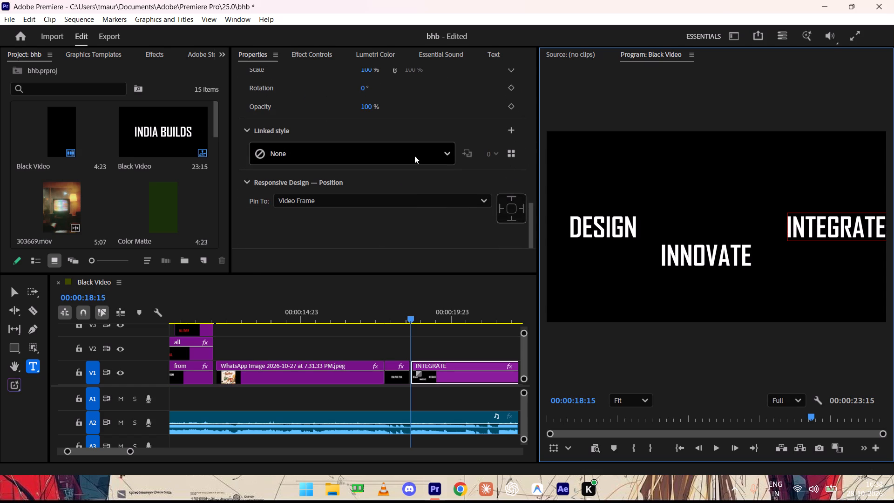
left_click_drag(413, 124, 406, 129)
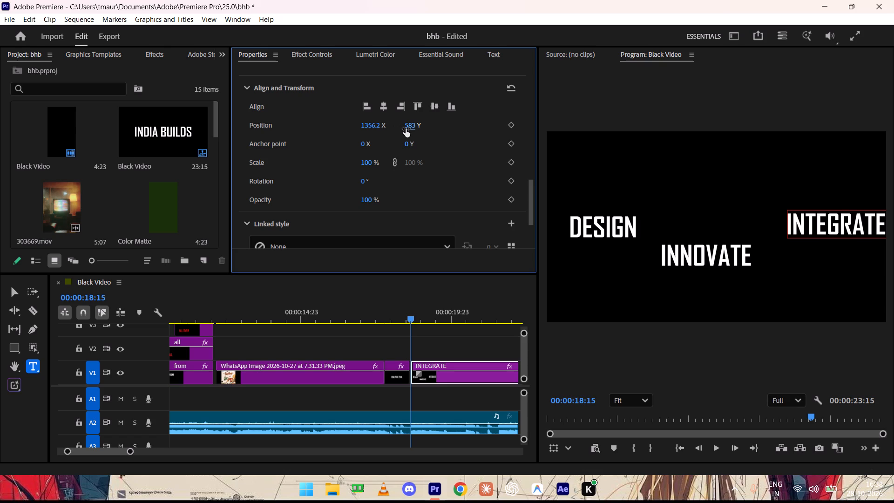
key("ctrl+z")
left_click_drag(373, 124, 334, 120)
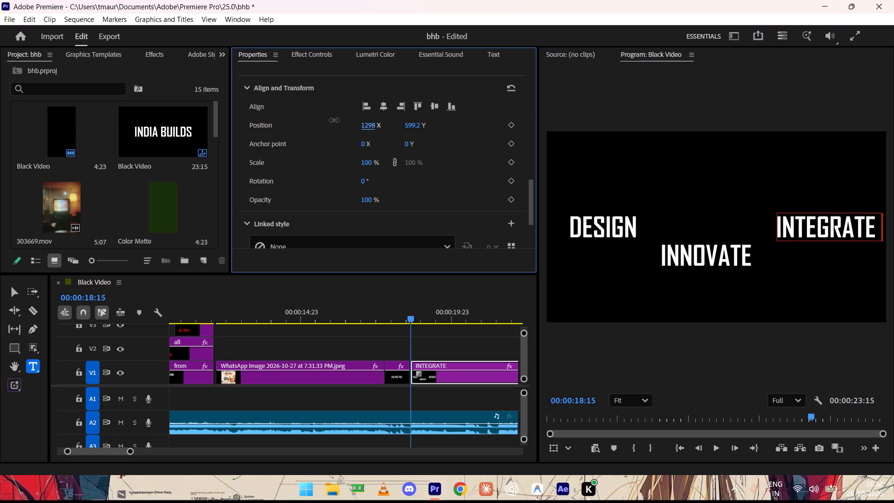
left_click_drag(334, 120, 332, 120)
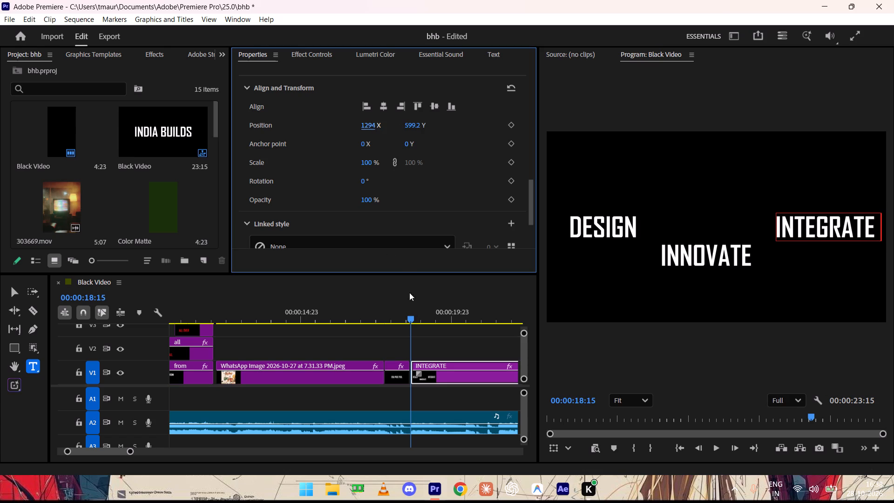
Play back the cut from the "120k PRIZE POOL" title into the three-word graphic.
left_click_drag(411, 319, 392, 318)
key("space")
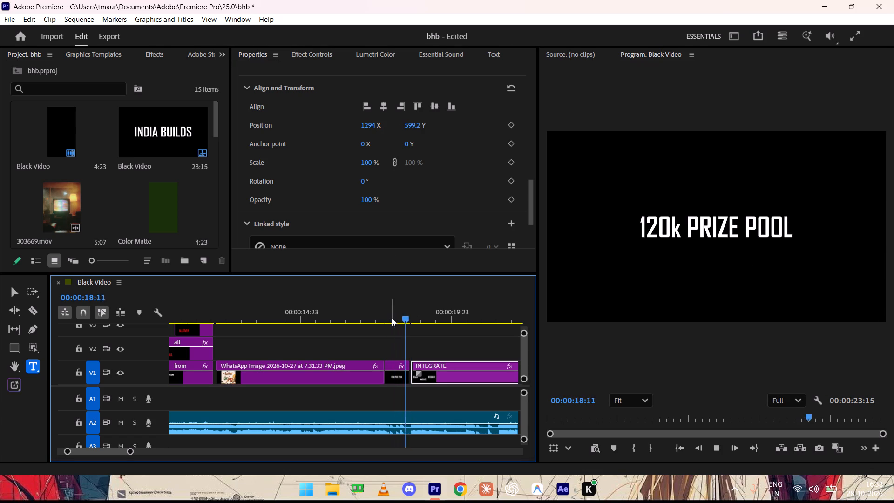
key("space")
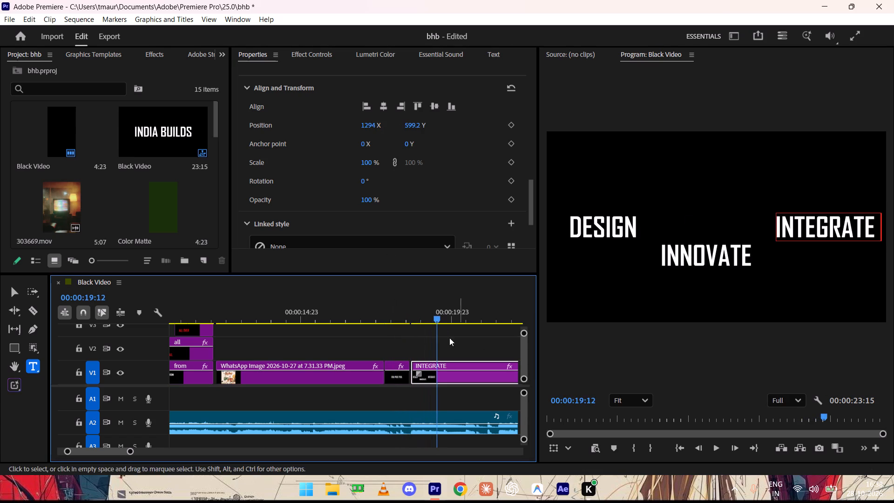
left_click_drag(440, 322, 425, 324)
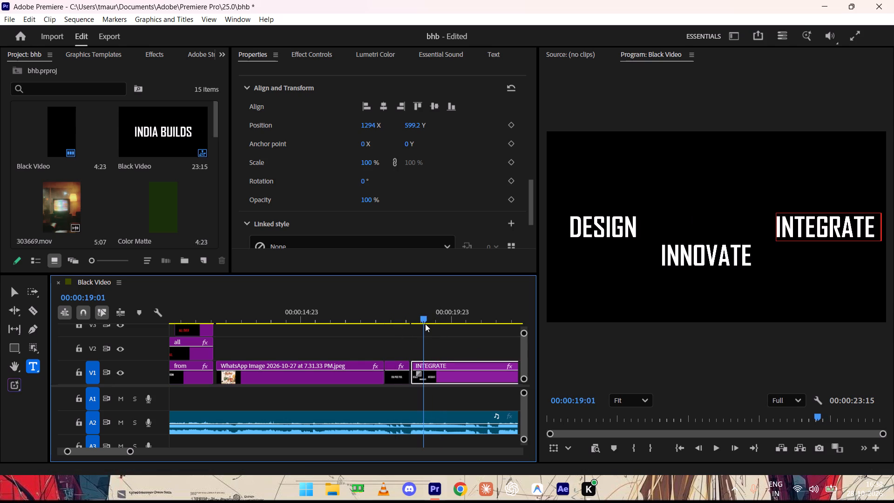
left_click_drag(425, 324, 425, 324)
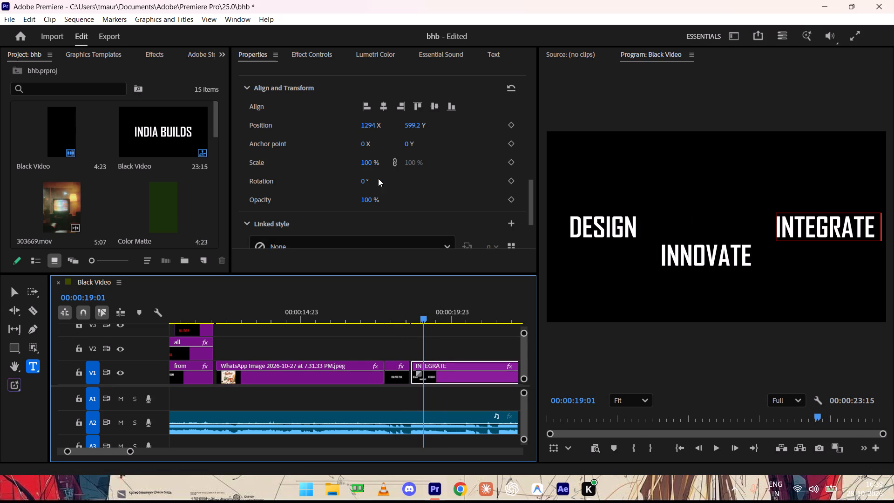
left_click(364, 179)
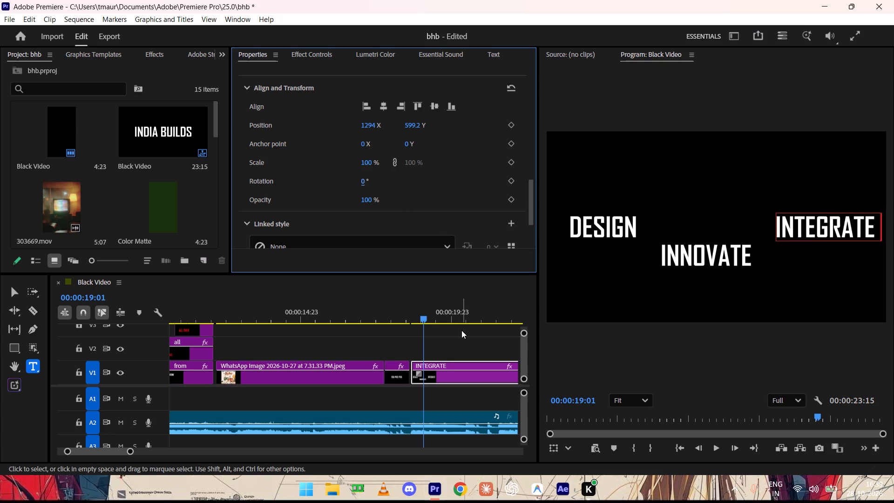
Duplicate the three-word graphic clip from V1 onto tracks V2 and V3, directly above the original.
left_click(446, 360, "alt+shift")
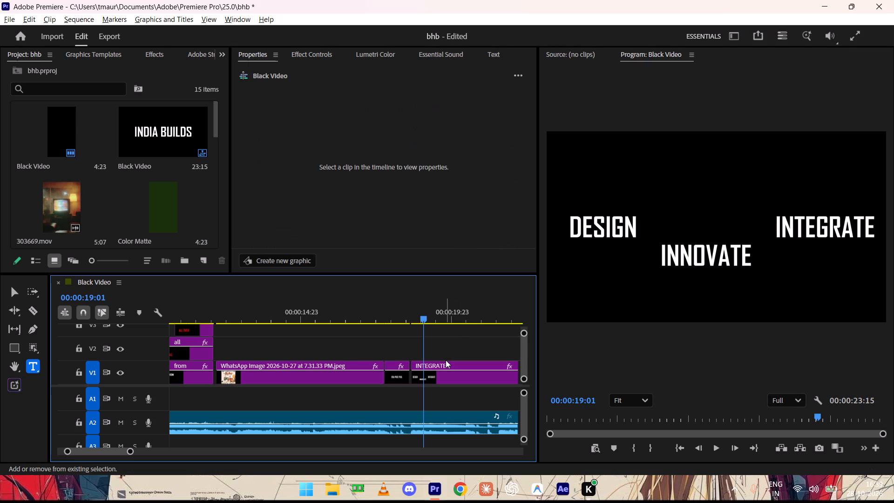
left_click(446, 360, "alt+shift")
left_click(442, 363, "alt+shift")
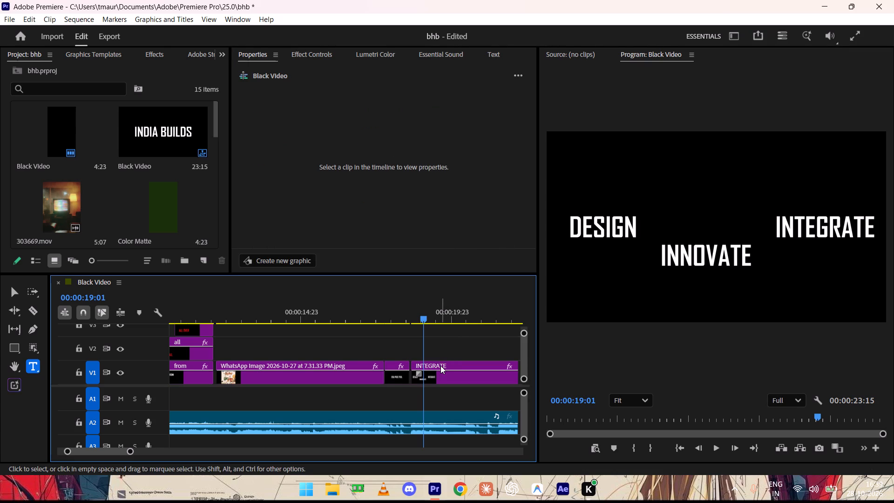
left_click(440, 366)
left_click(440, 370)
left_click_drag(440, 370, 440, 347, "alt+shift")
left_click_drag(443, 366, 443, 347, "alt+shift")
left_click_drag(448, 341, 448, 333, "alt+shift")
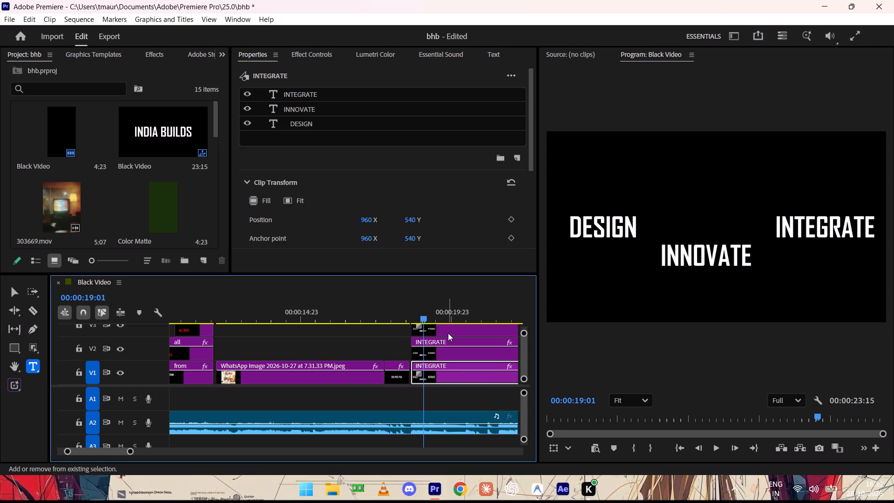
Trim the start of the graphic copy on V2 so it begins about 10 frames after the V1 clip.
left_click_drag(420, 314, 414, 314)
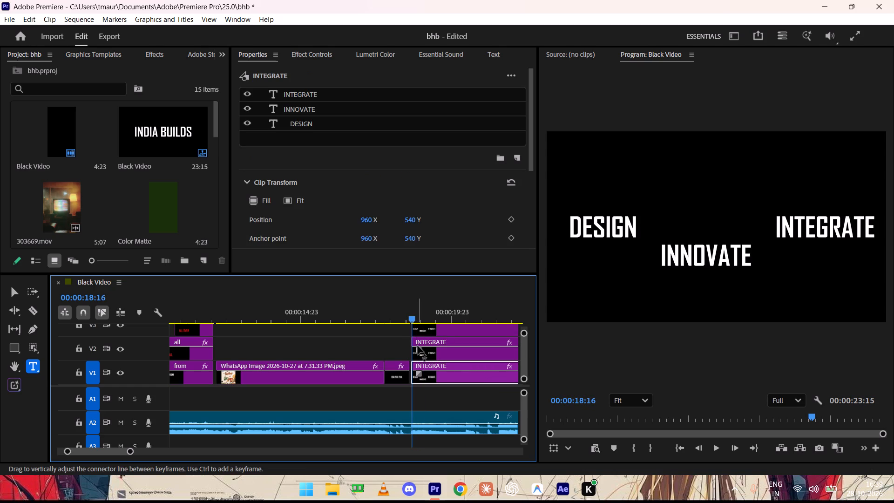
left_click_drag(413, 343, 425, 343)
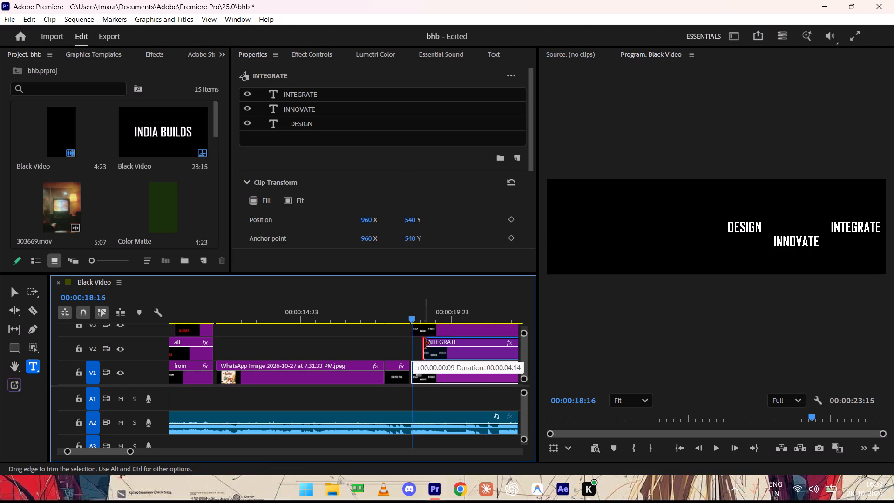
left_click_drag(425, 343, 427, 344)
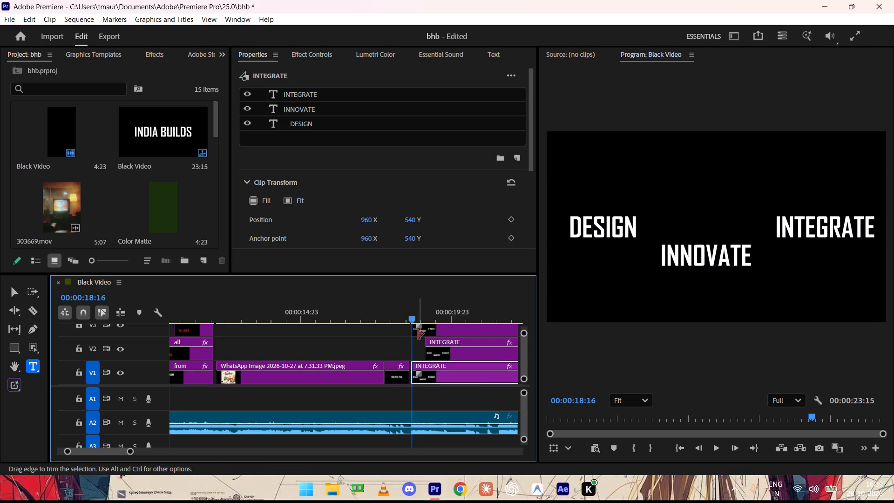
Trim the start of the graphic copy on V3 so it begins at about 00:00:19:10, after the V2 copy.
left_click_drag(413, 333, 436, 333)
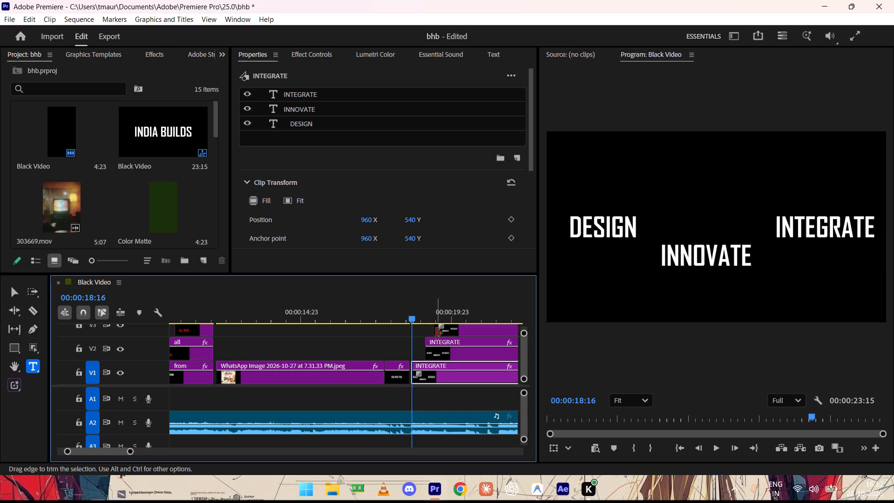
Delete the "INNOVATE" and "INTEGRATE" text layers from the V1 graphic clip, keeping only "DESIGN".
left_click(452, 375)
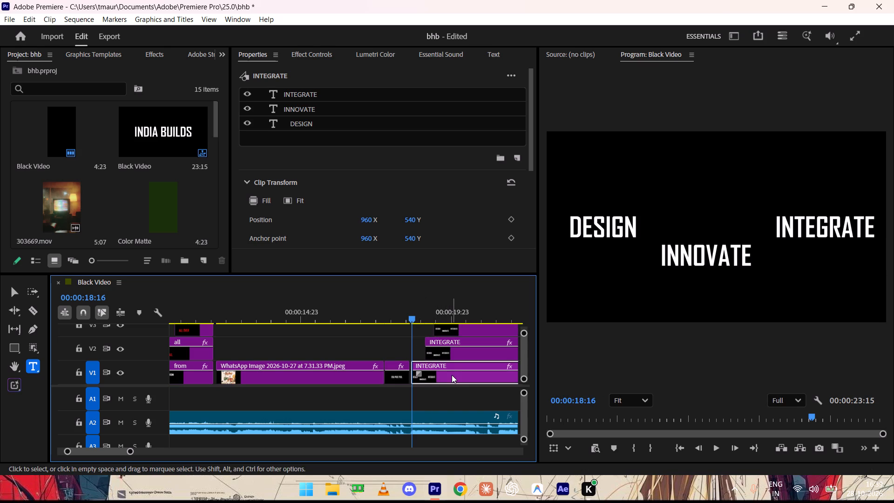
left_click(320, 107)
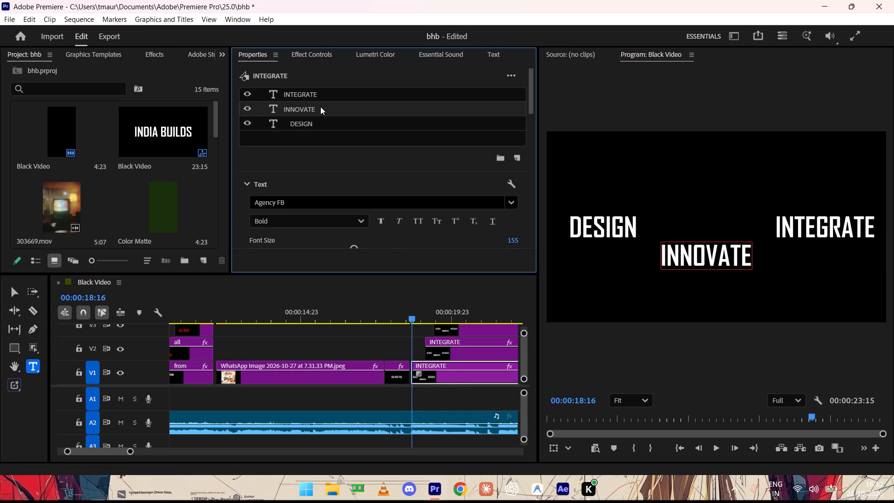
key("Delete")
left_click(325, 93)
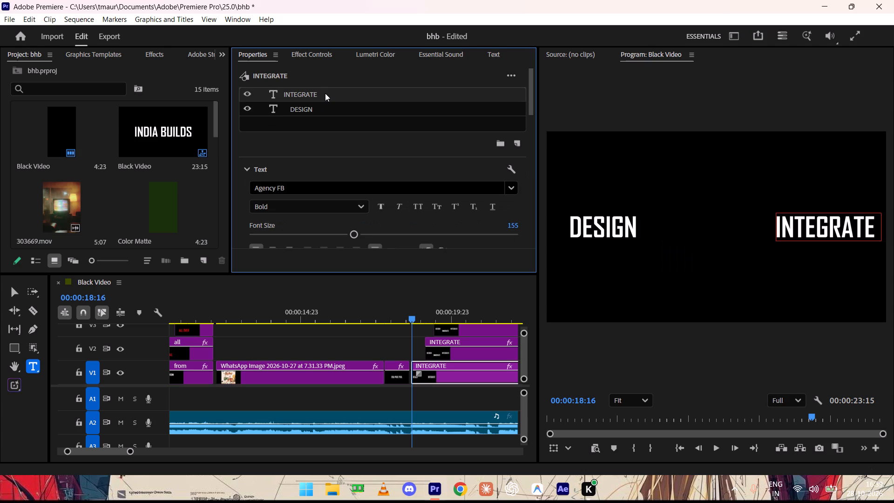
key("Delete")
Delete the "INTEGRATE" text layer from the V2 graphic copy, keeping "INNOVATE" and "DESIGN".
left_click(447, 349)
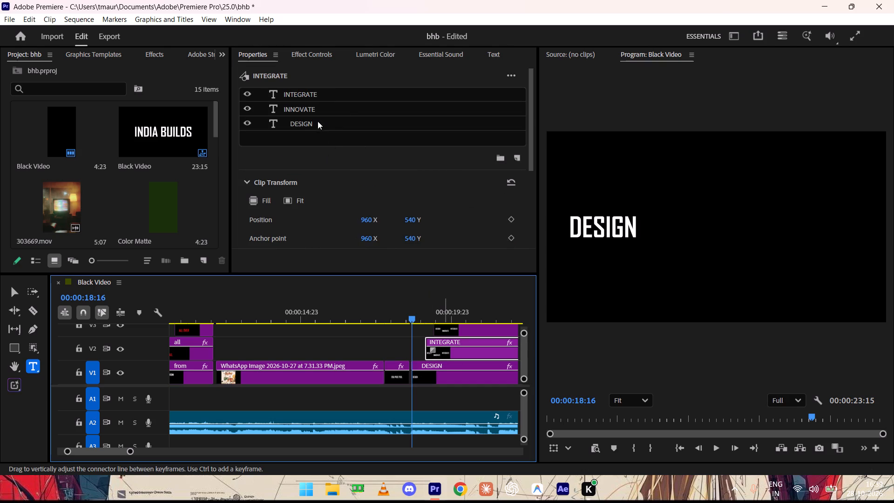
left_click(336, 95)
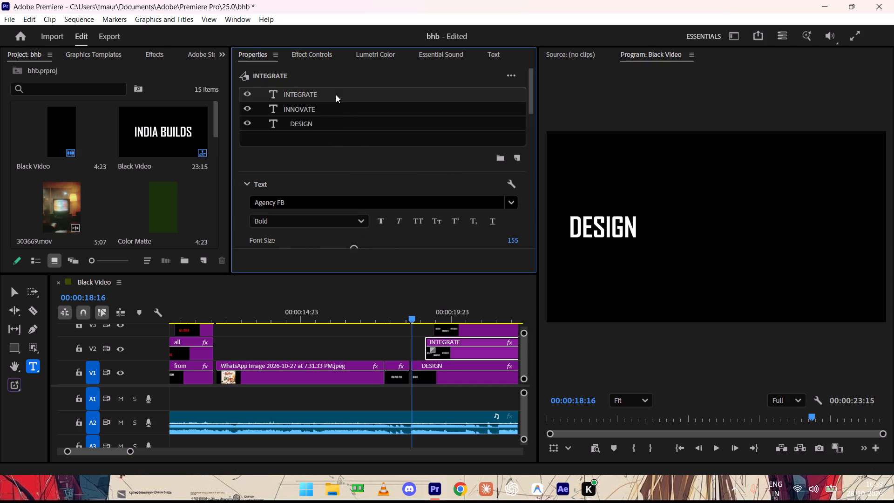
key("Delete")
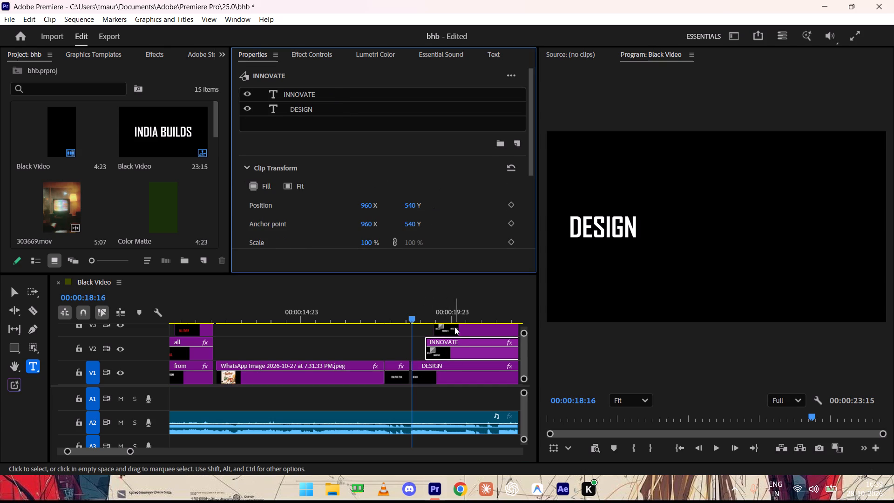
Play back the staggered word reveal from the "120k PRIZE POOL" title to check its timing against the music.
left_click_drag(411, 315, 400, 314)
key("space")
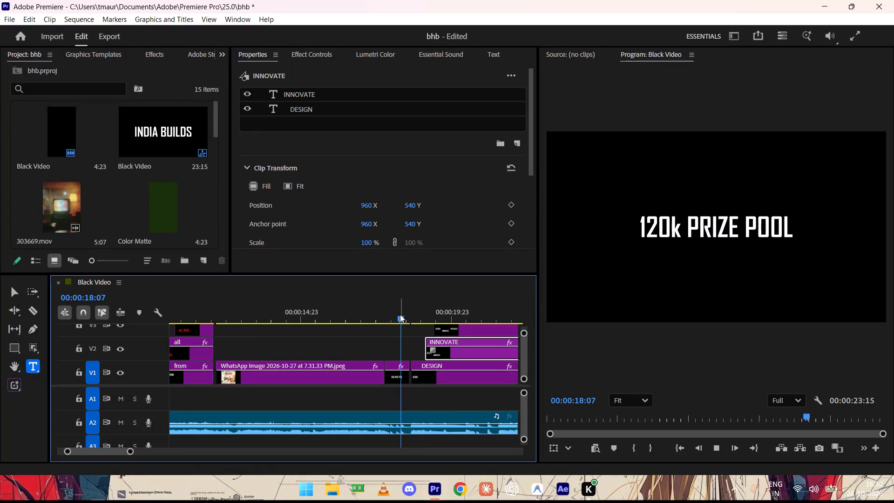
key("space")
key("space")
key("space")
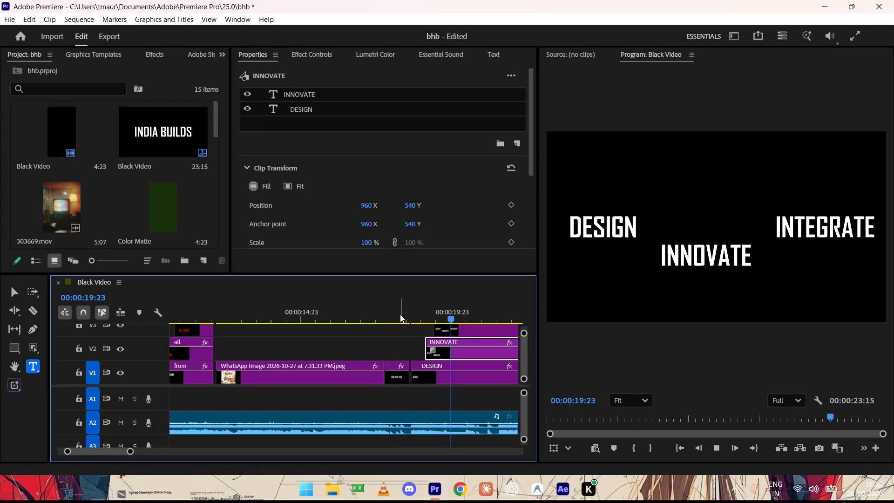
left_click_drag(451, 315, 419, 311)
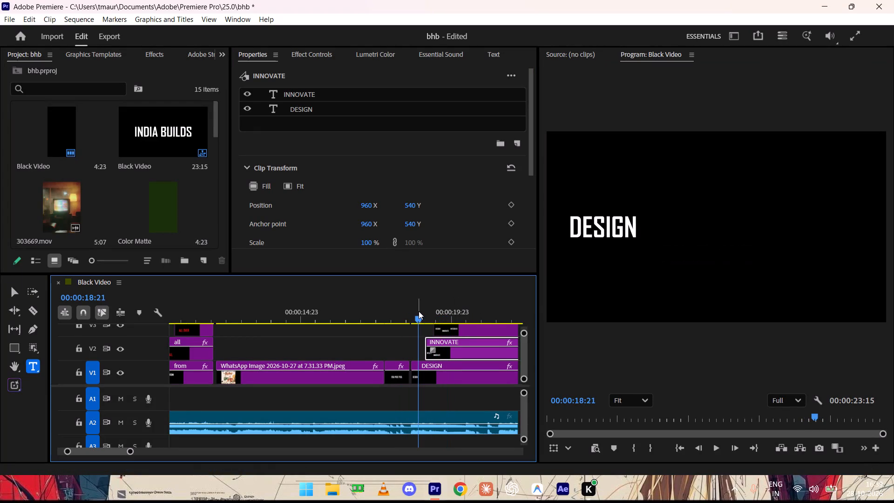
left_click_drag(419, 311, 416, 315)
left_click_drag(416, 315, 408, 319)
key("space")
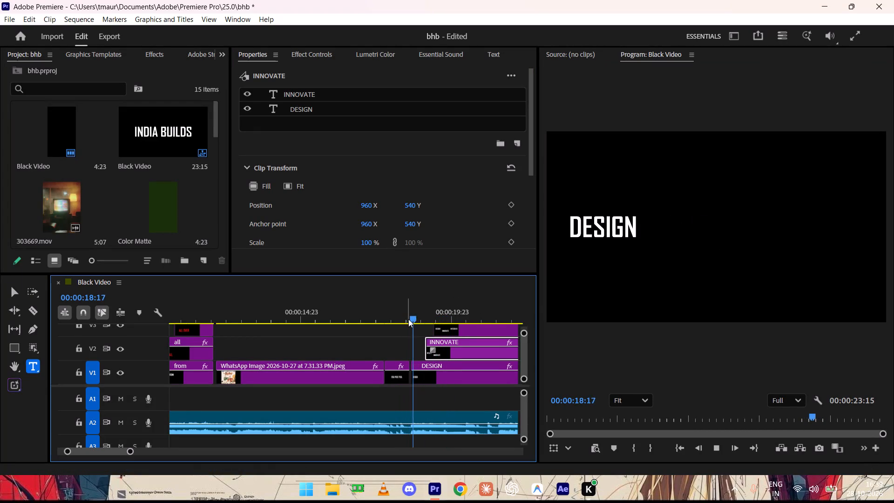
key("space")
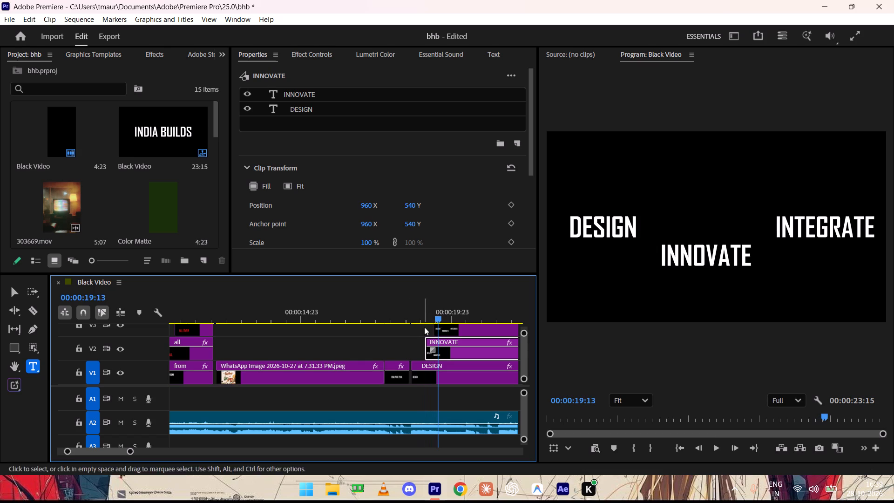
key("space")
key("space")
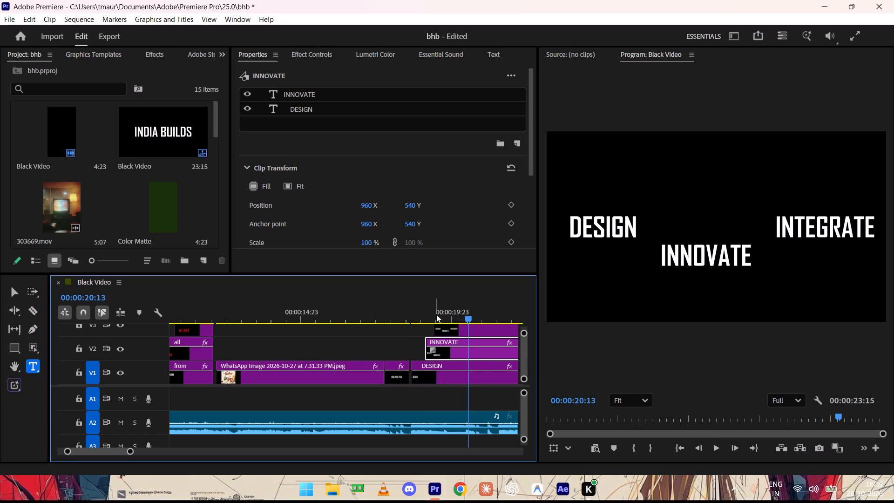
key("space")
key("space")
left_click_drag(474, 317, 469, 318)
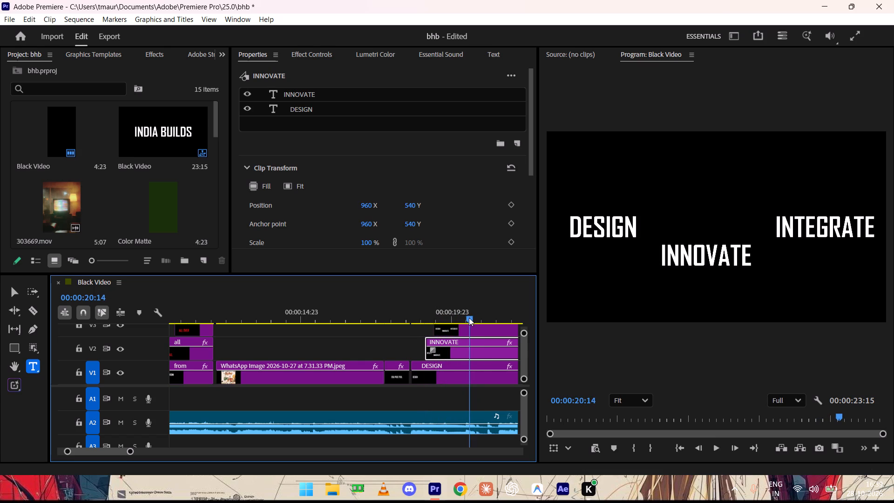
left_click_drag(469, 318, 463, 319)
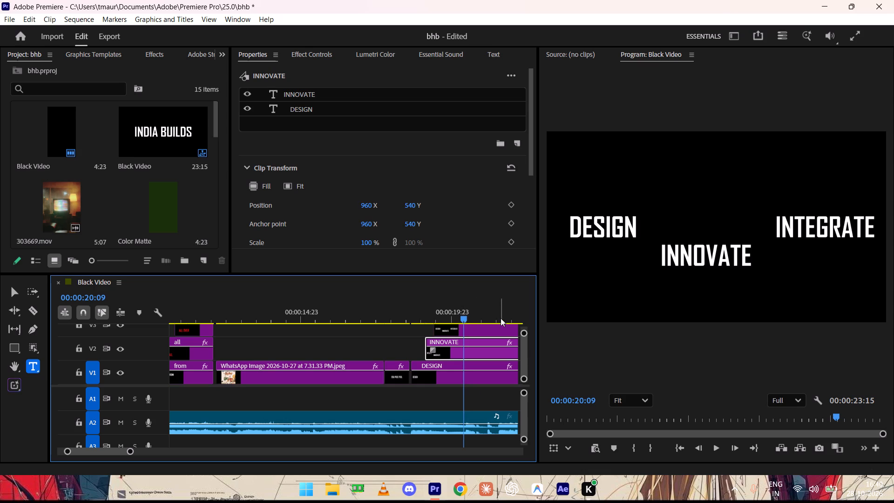
Replay the cut from the prize pool title through the staggered words to recheck when each word appears.
left_click_drag(464, 318, 402, 316)
key("space")
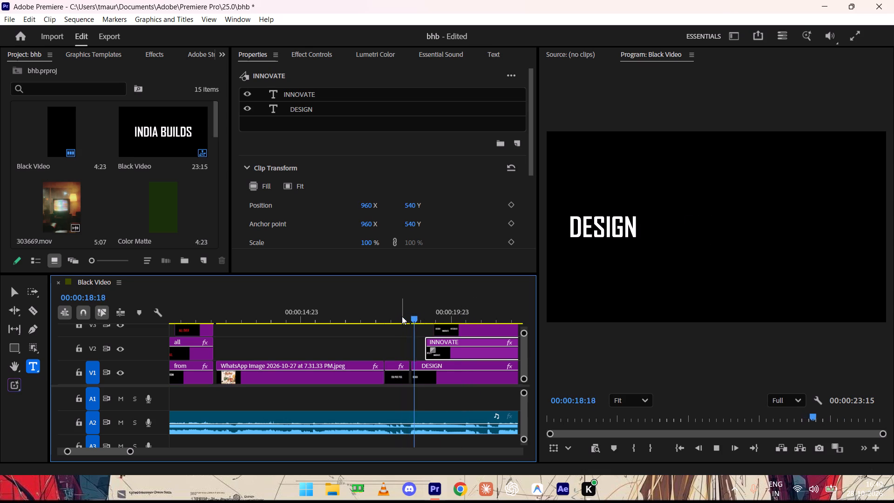
key("space")
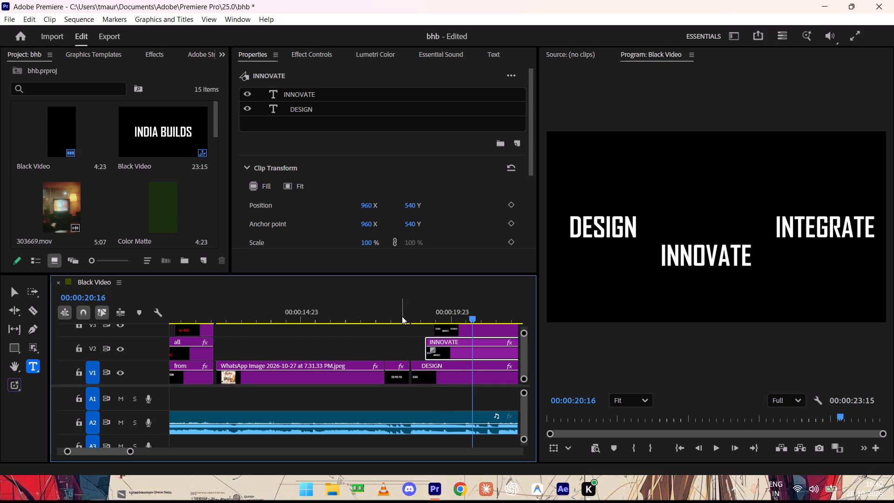
key("space")
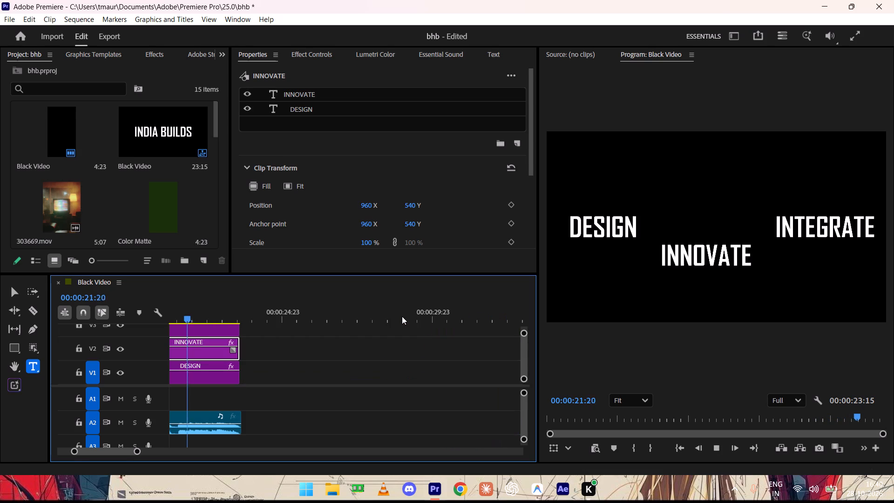
key("space")
left_click_drag(194, 318, 240, 326)
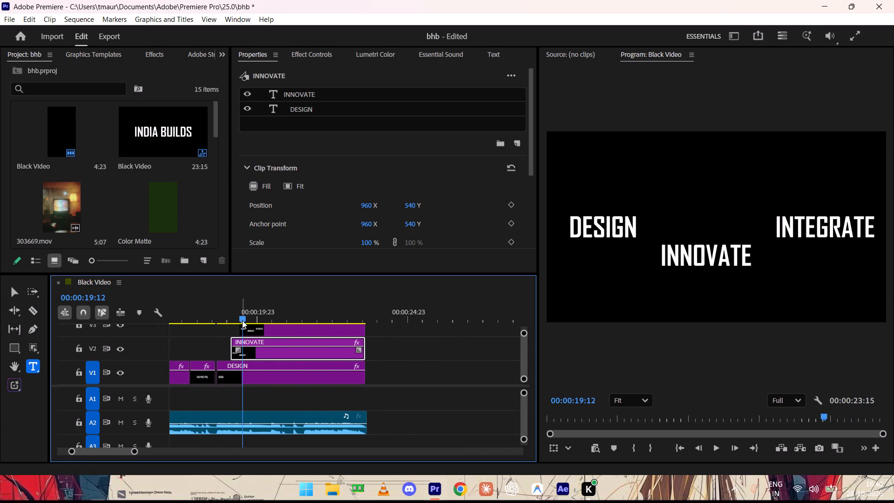
left_click_drag(242, 316, 223, 318)
left_click_drag(223, 318, 215, 320)
key("space")
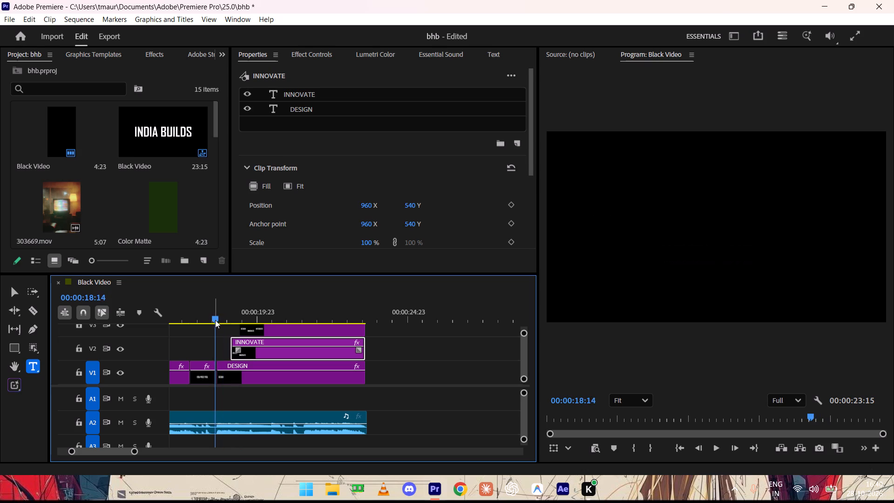
key("space")
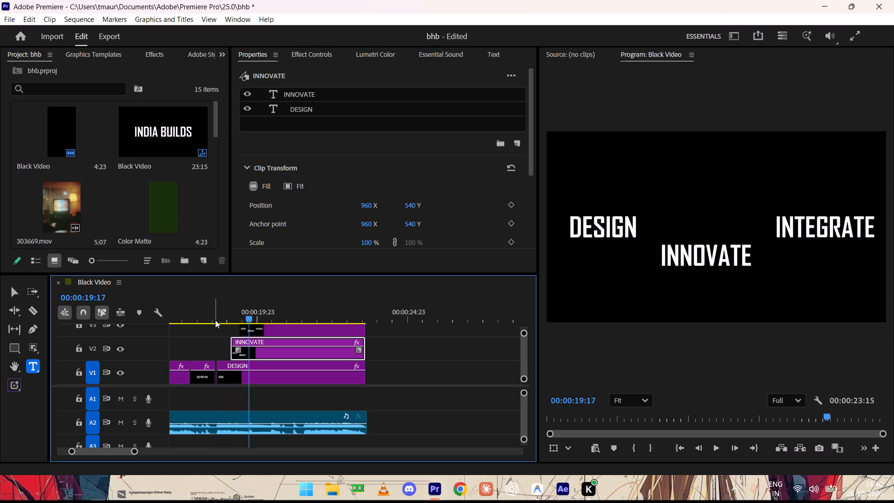
left_click_drag(238, 319, 162, 336)
key("space")
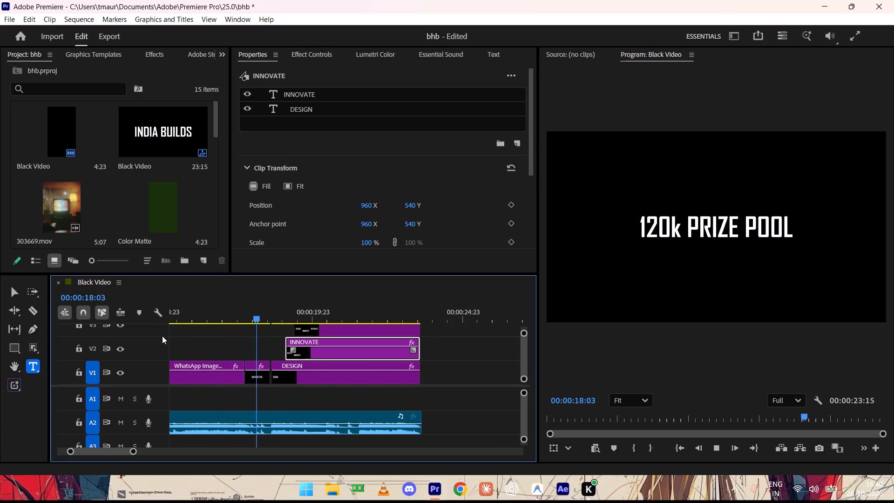
key("space")
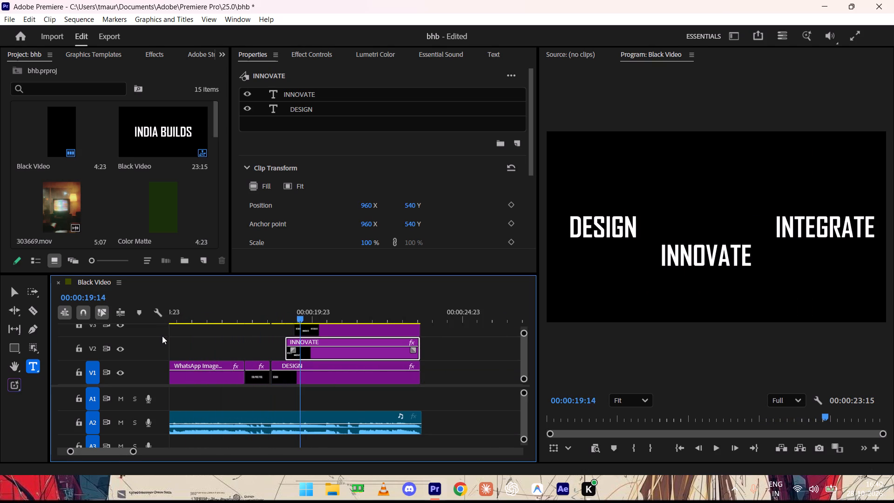
In the "120k PRIZE POOL" title on V1, change the fill colour of only the "120k" characters to red.
left_click(263, 382)
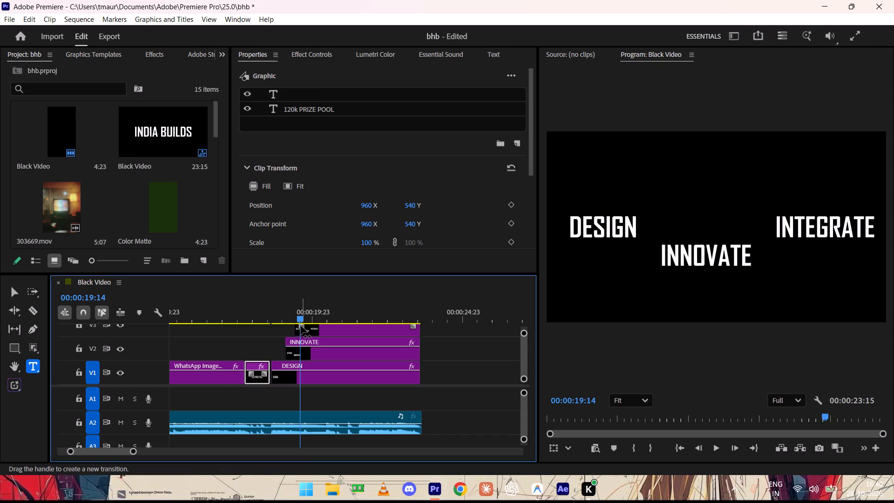
left_click_drag(301, 325, 298, 316)
left_click_drag(298, 316, 274, 315)
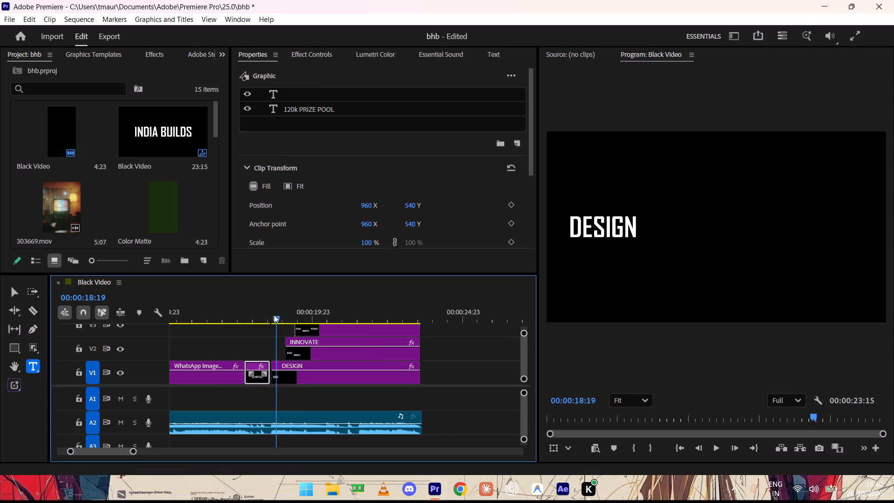
left_click_drag(274, 315, 256, 319)
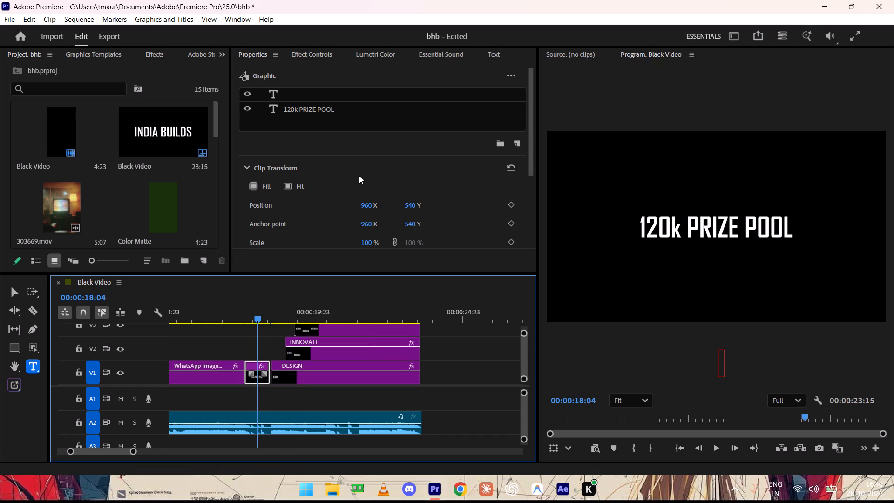
scroll(359, 176, "down", 1)
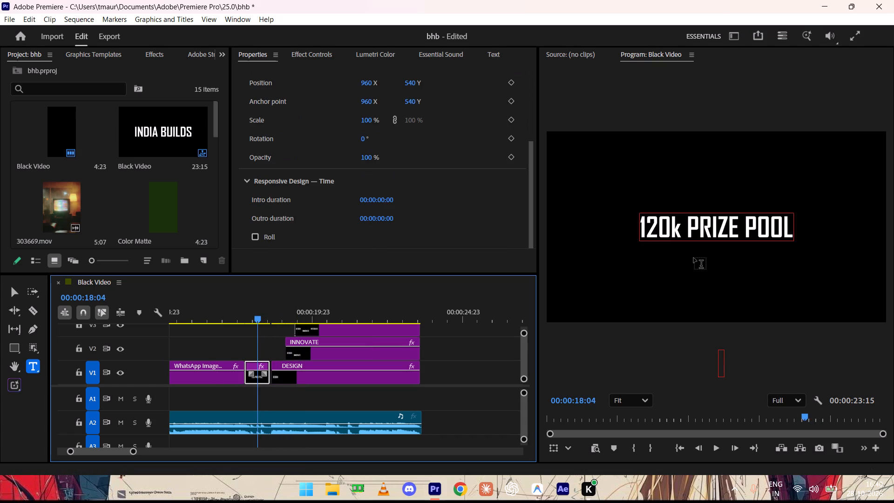
scroll(428, 167, "up", 3)
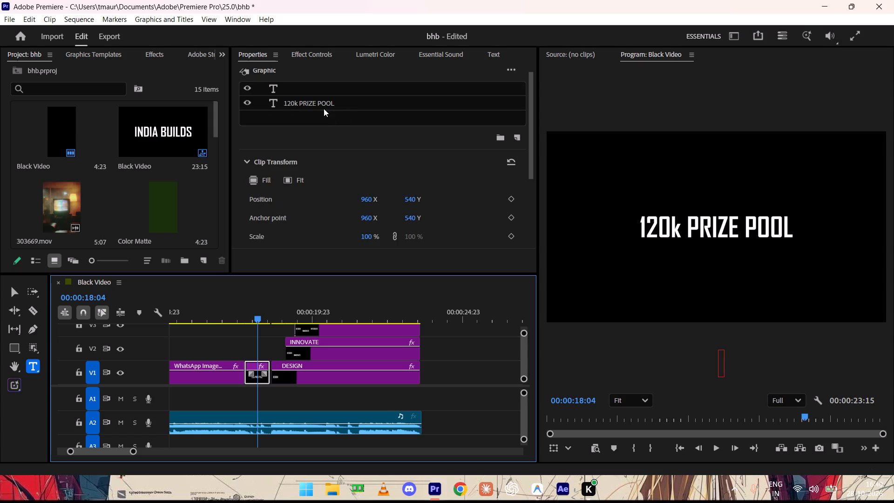
left_click(665, 230)
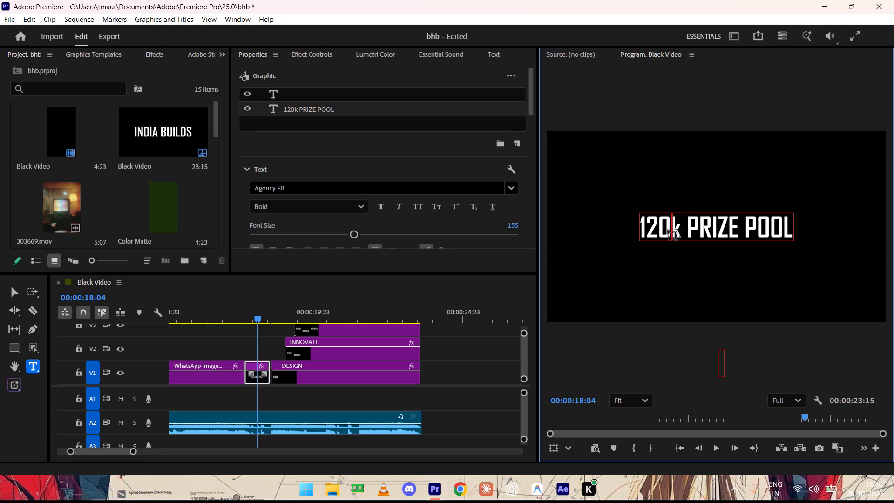
left_click_drag(678, 231, 641, 234)
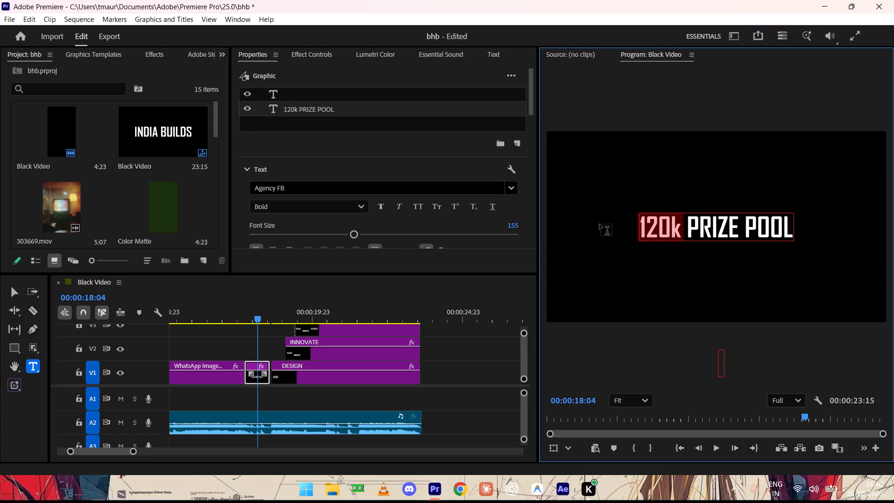
scroll(456, 183, "down", 1)
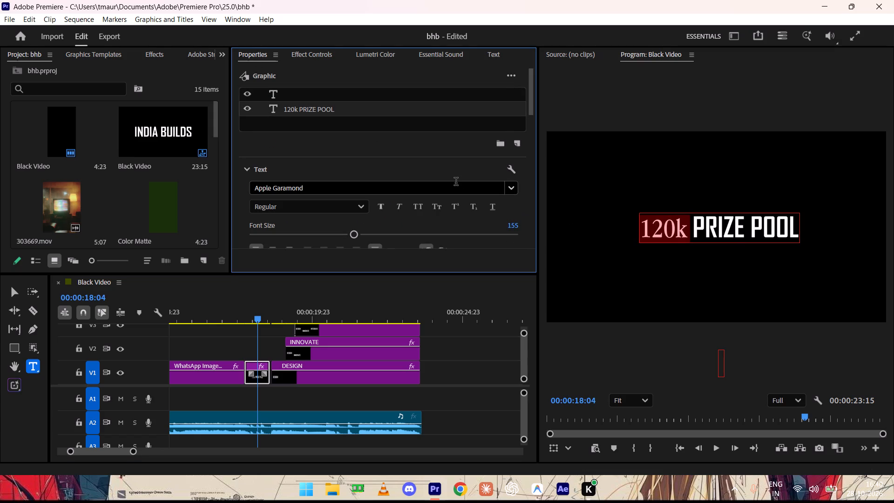
key("ctrl+z")
scroll(399, 156, "down", 1)
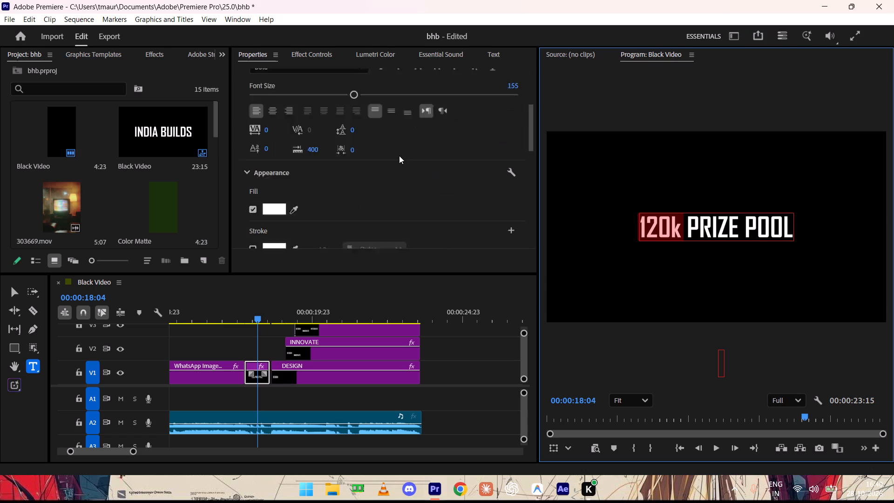
scroll(399, 156, "down", 1)
left_click(282, 150)
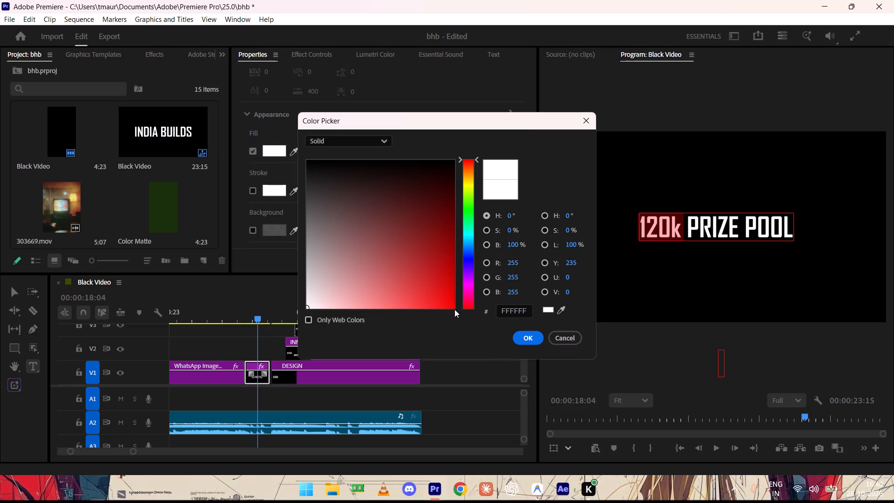
left_click(452, 303)
left_click(524, 340)
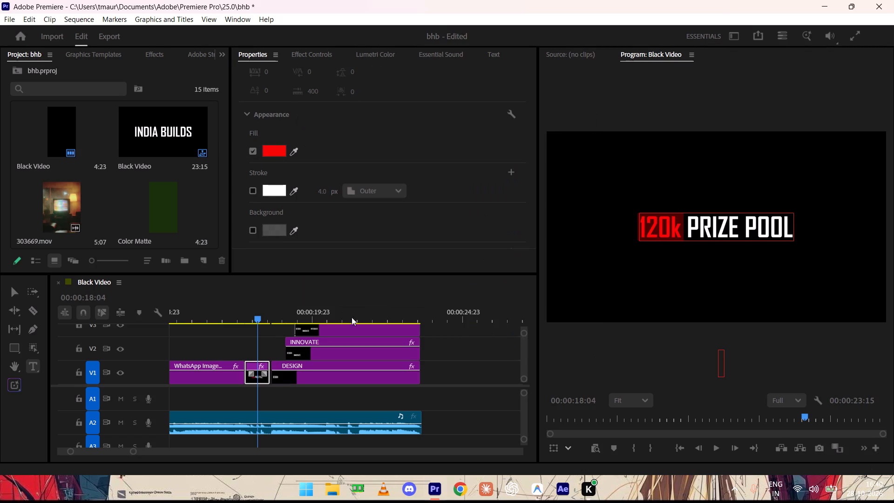
left_click(316, 299)
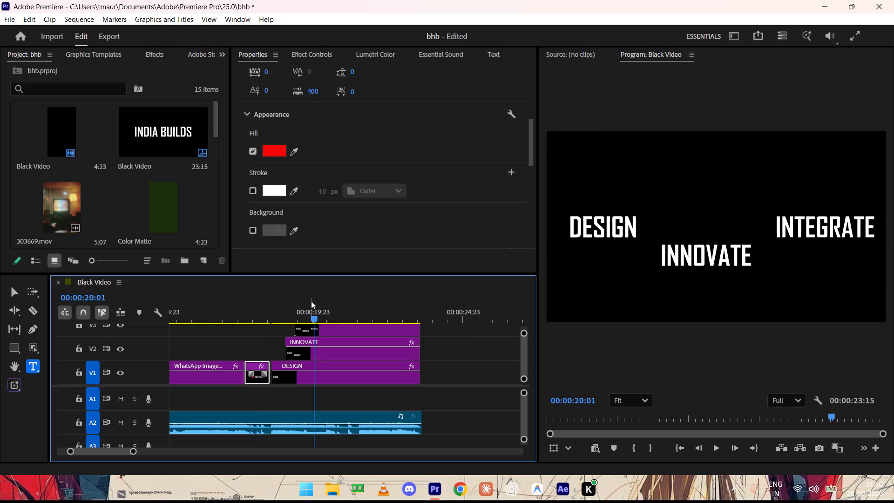
Play back the "120k PRIZE POOL" title with its red accent through the staggered "DESIGN / INNOVATE / INTEGRATE" reveal.
left_click_drag(313, 313, 228, 299)
key("space")
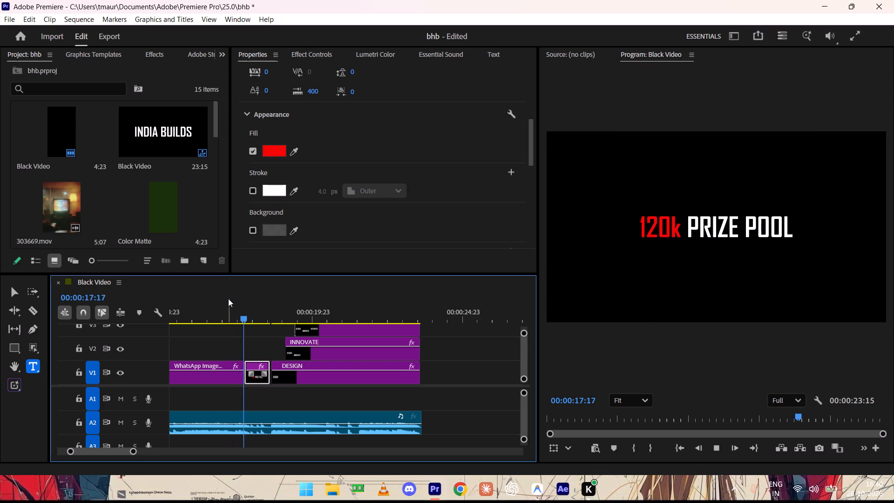
key("space")
key("space")
key("space")
key("space")
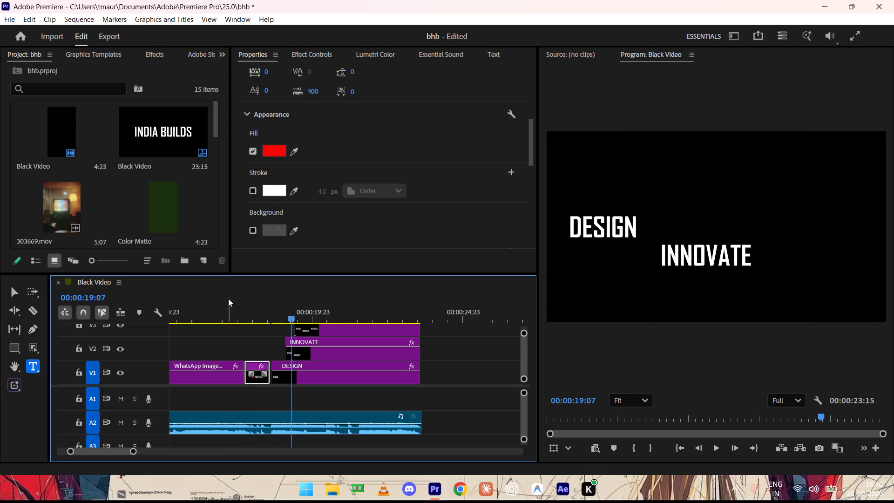
key("space")
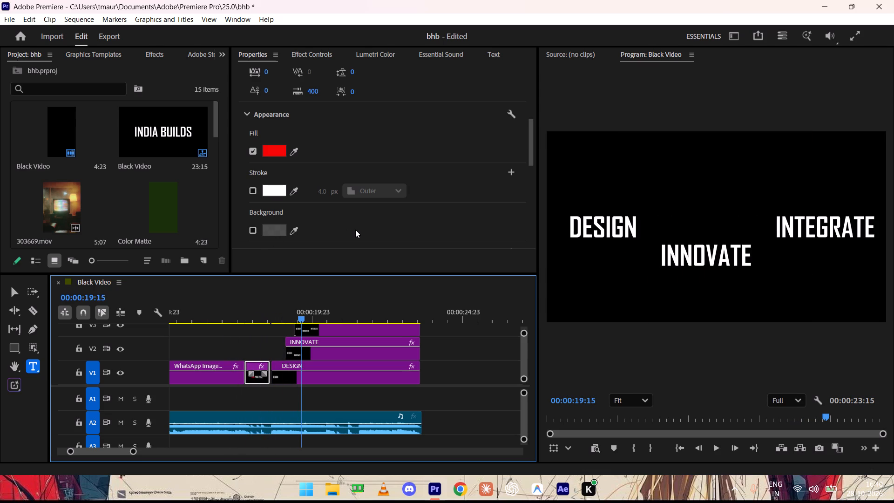
In the V3 graphic containing all three words, set the fill colour of "INNOVATE" to red F70303.
left_click(359, 349)
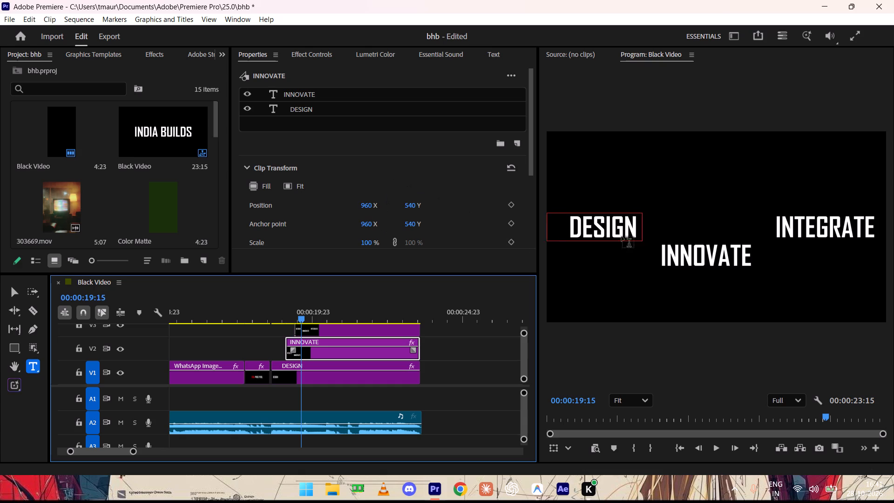
double_click(684, 248)
scroll(408, 131, "down", 1)
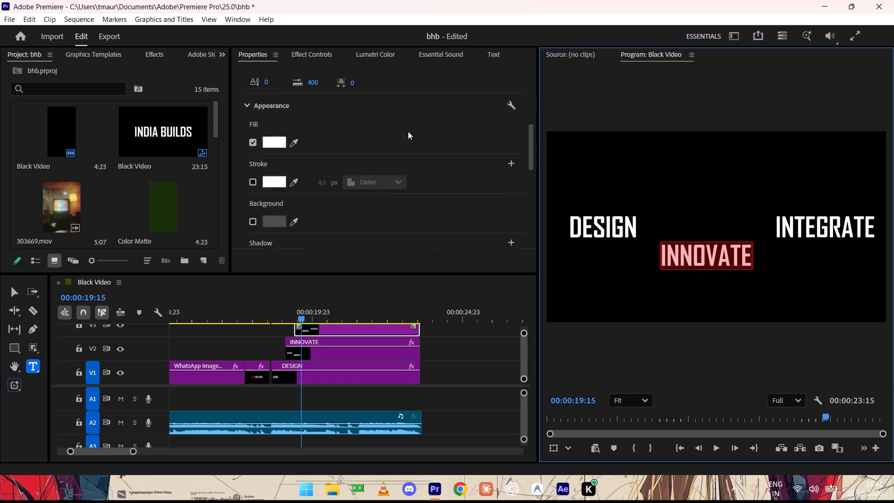
scroll(408, 131, "down", 1)
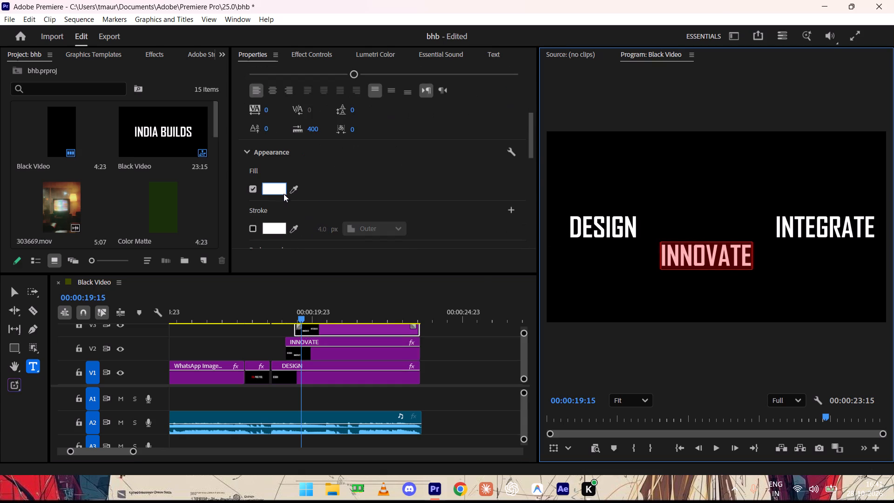
left_click(281, 192)
left_click(453, 304)
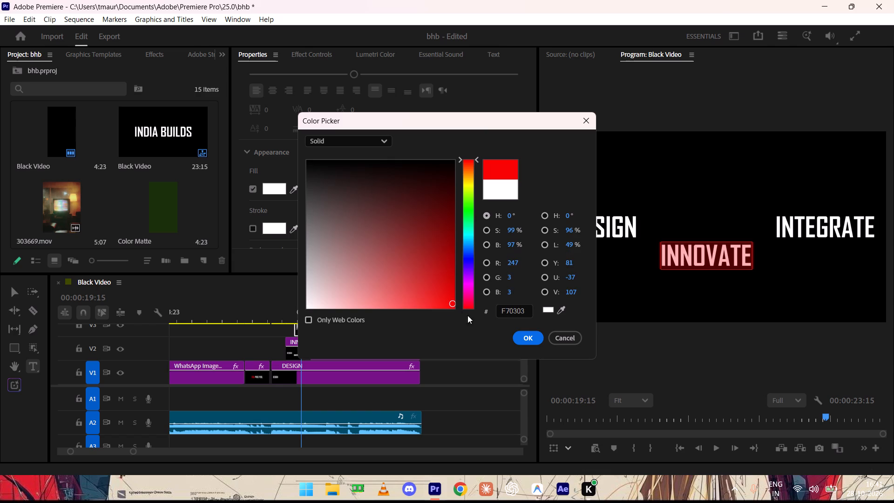
left_click(516, 340)
Replay the staggered word reveal to compare the colour of "INNOVATE" in the V2 and V3 graphics.
left_click_drag(299, 309, 250, 305)
key("space")
key("space")
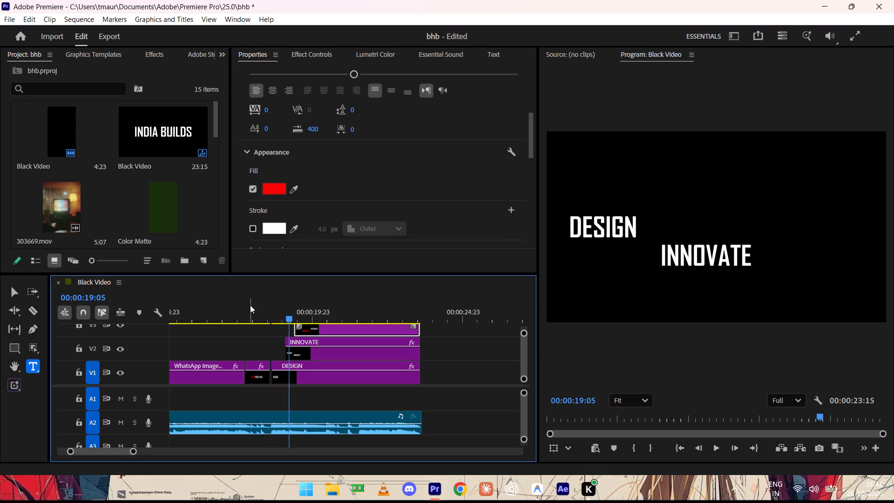
key("space")
key("space")
left_click(326, 349)
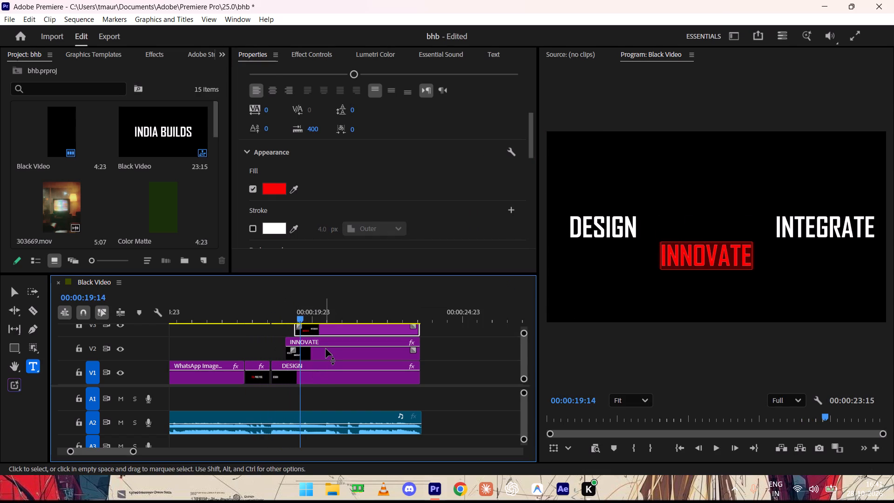
left_click_drag(301, 315, 289, 315)
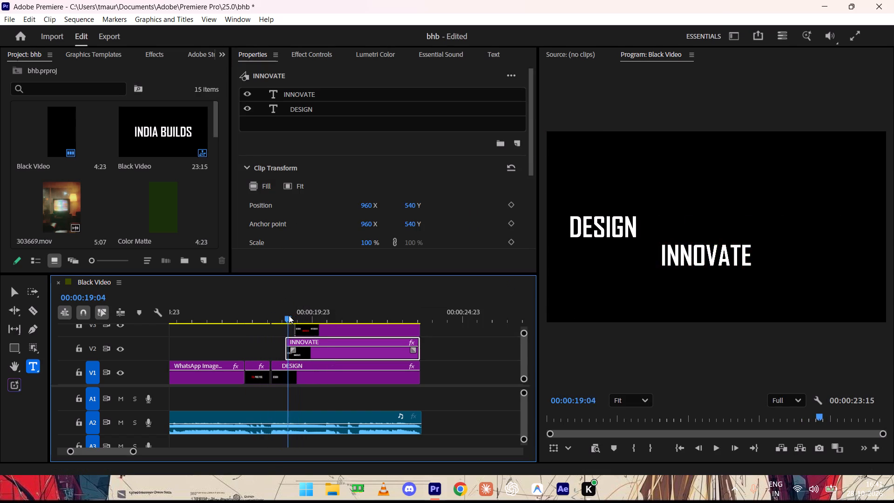
left_click_drag(289, 315, 278, 318)
key("space")
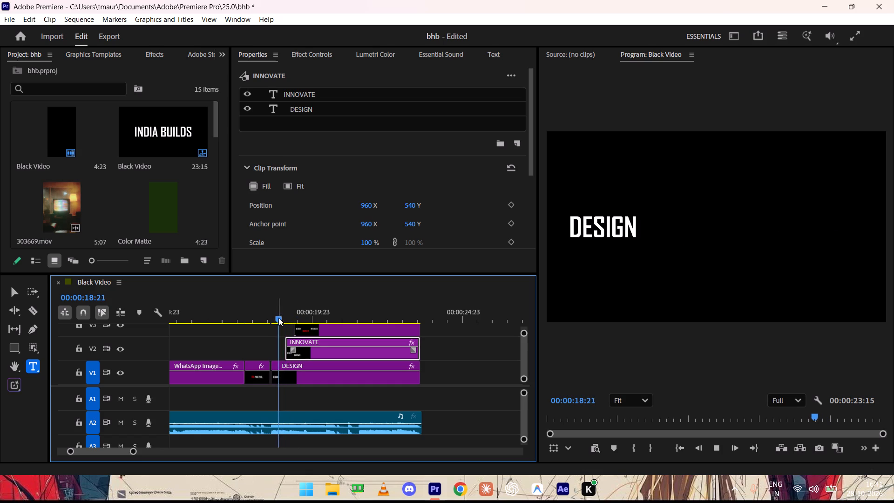
key("space")
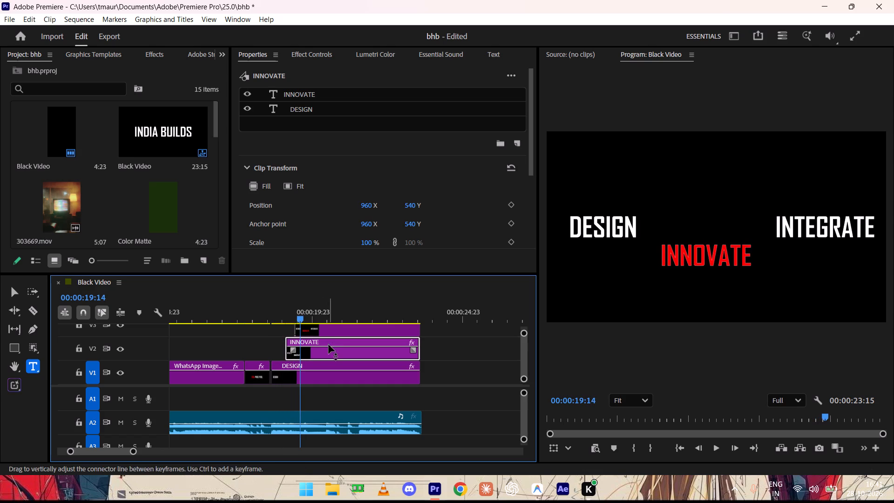
In the V2 graphic with "DESIGN" and "INNOVATE", set the fill colour of "INNOVATE" to red FB0404.
left_click(341, 330)
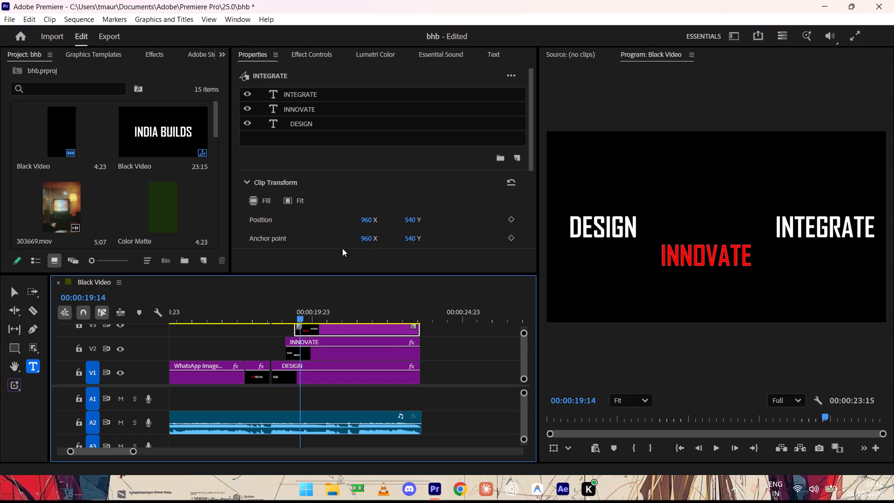
left_click(325, 369)
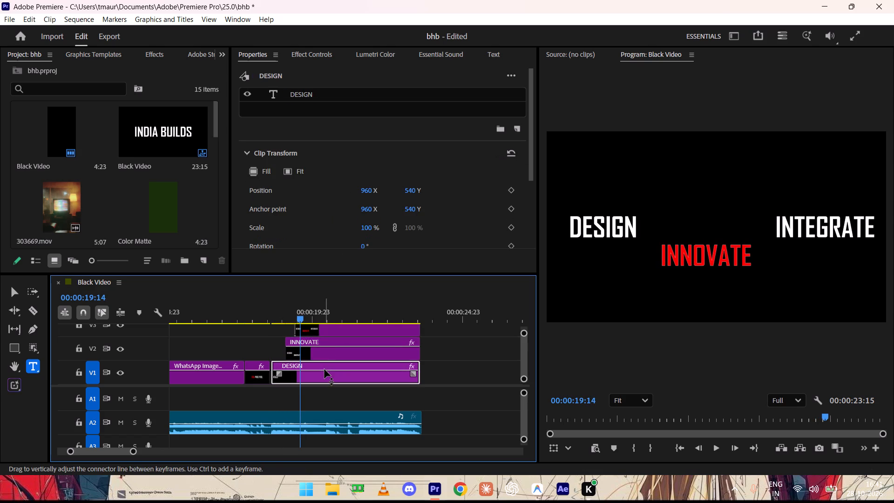
left_click_drag(301, 315, 286, 313)
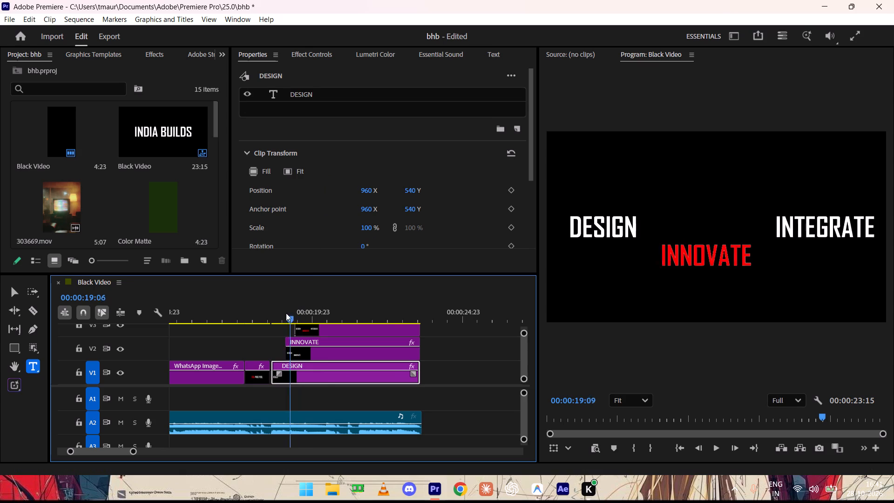
left_click_drag(286, 313, 288, 317)
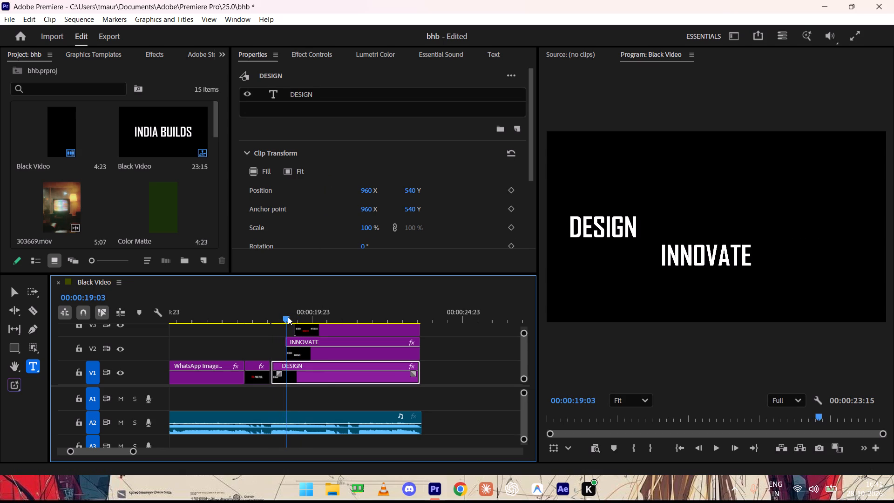
left_click_drag(288, 317, 294, 317)
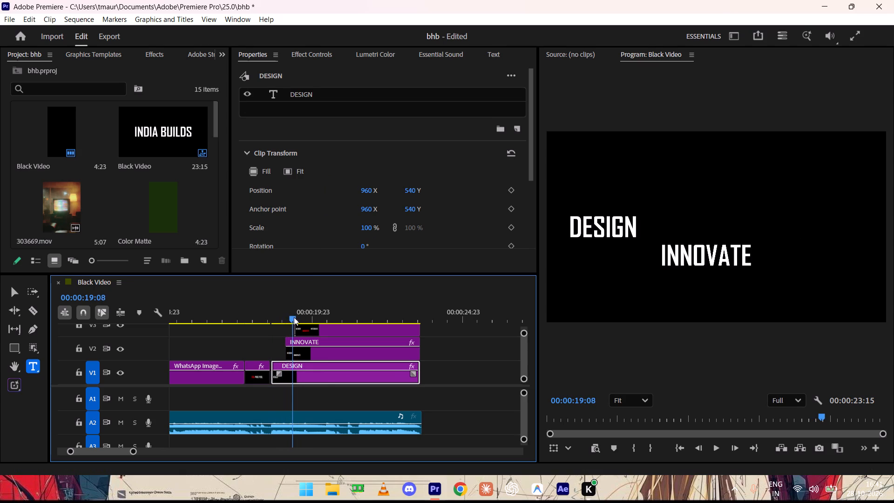
left_click_drag(294, 317, 296, 317)
left_click(328, 351)
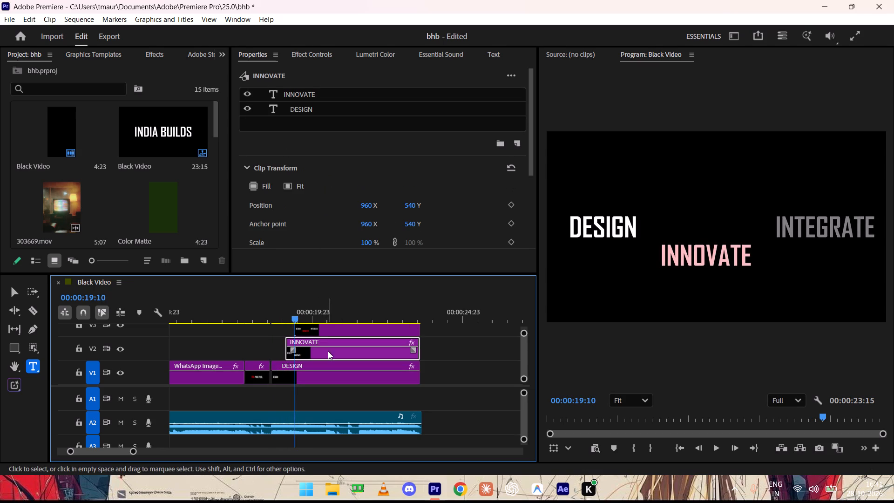
left_click(307, 94)
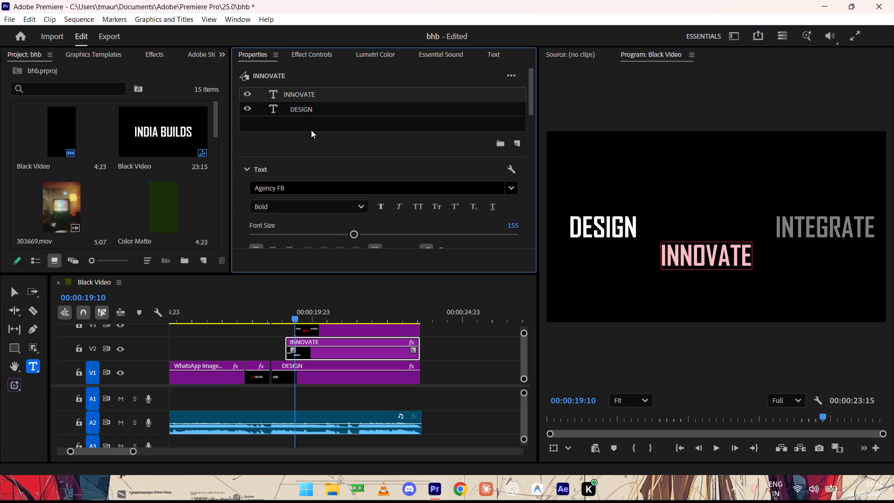
scroll(311, 130, "down", 1)
left_click(274, 146)
left_click(276, 142)
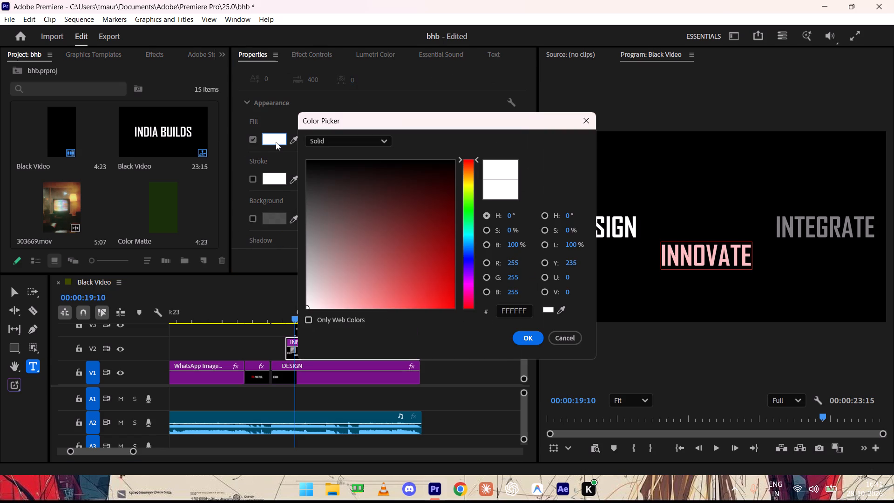
left_click(455, 305)
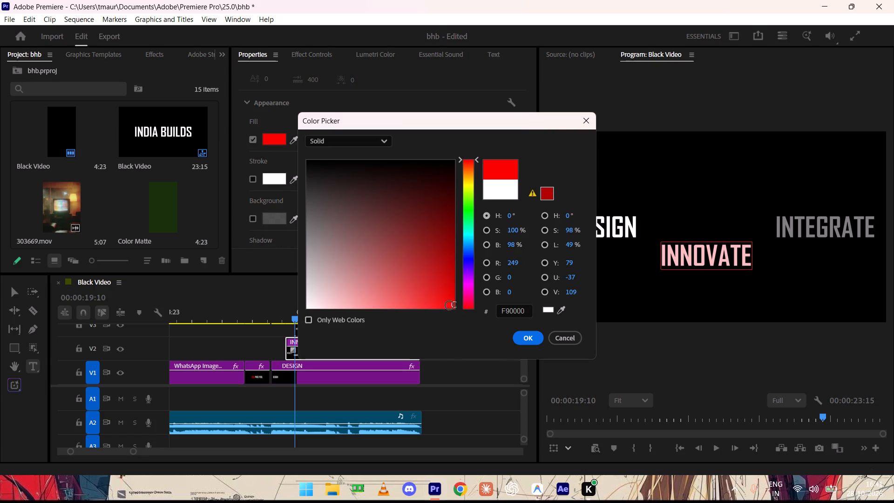
left_click(452, 306)
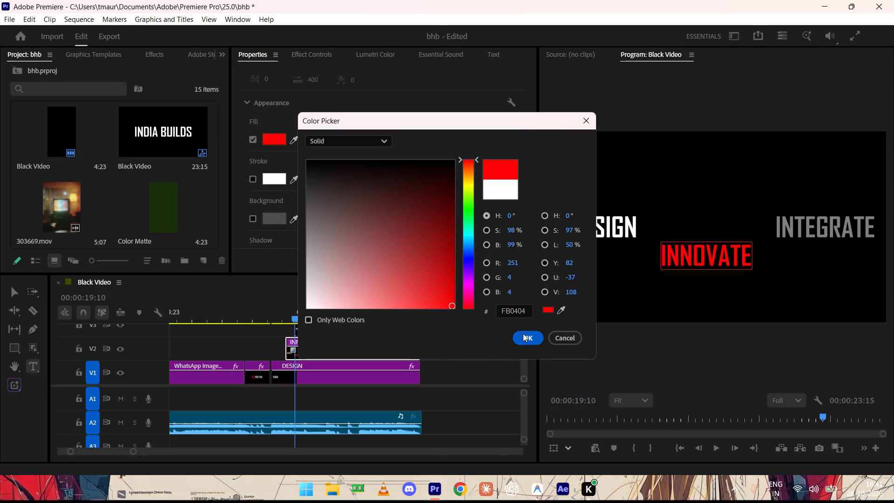
left_click(525, 338)
Play back from the "120k PRIZE POOL" title through the recoloured words to check the reveal and where it should end.
left_click_drag(302, 319, 256, 312)
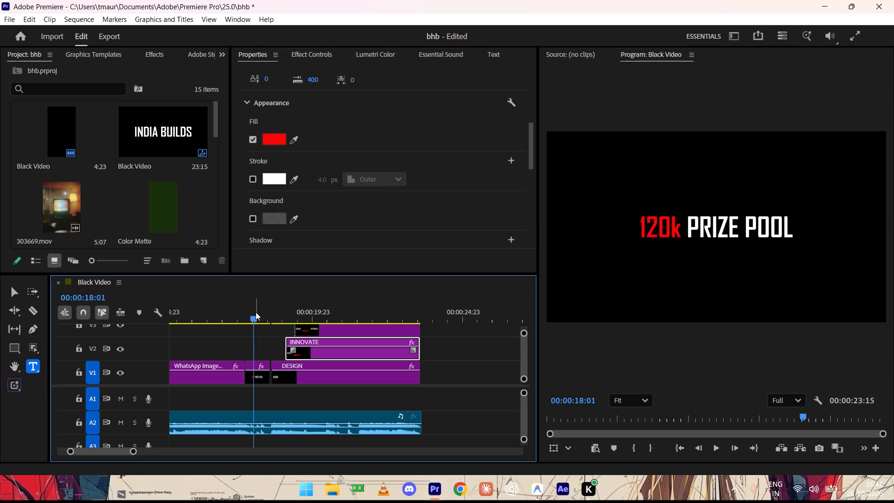
key("space")
key("space")
key("space")
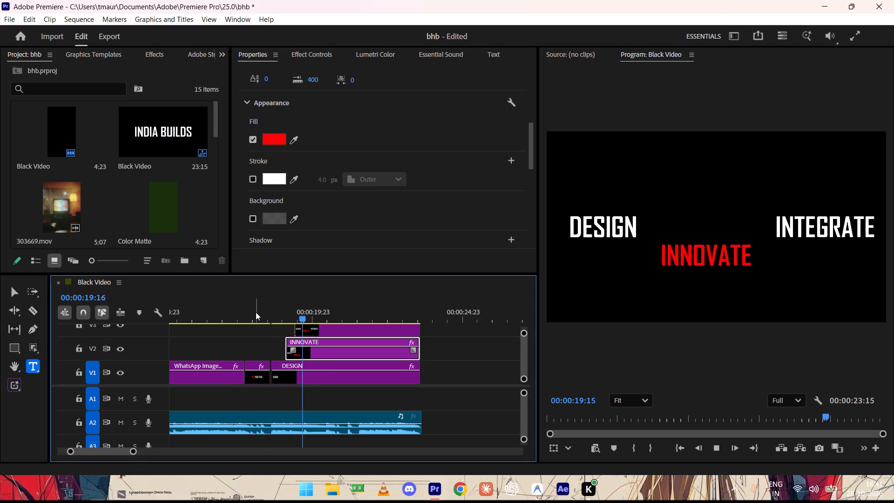
key("space")
key("space")
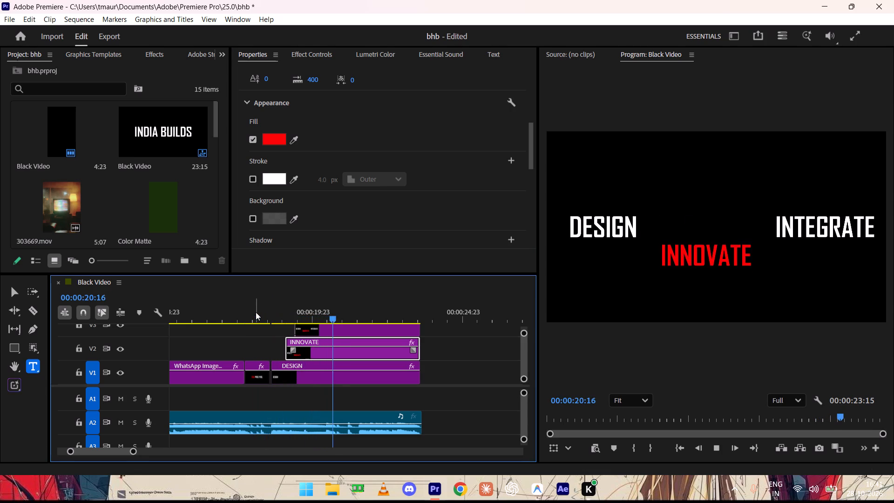
key("space")
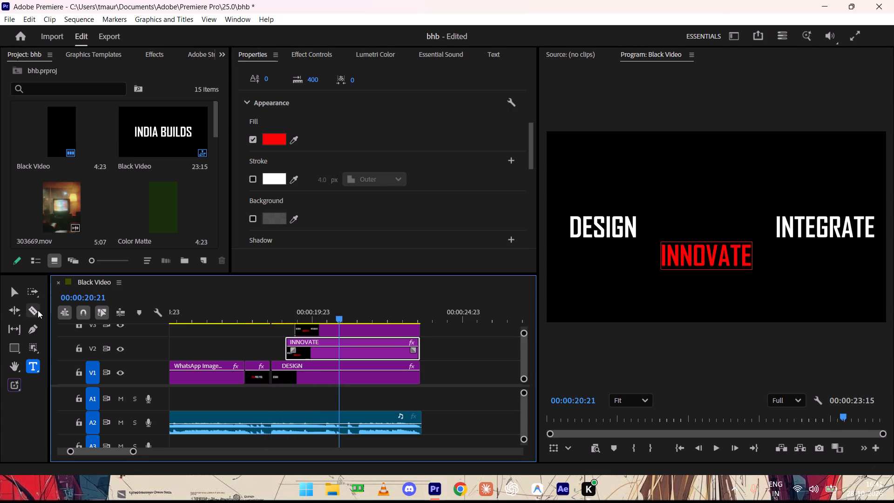
Split the "DESIGN", "INNOVATE" and "INTEGRATE" graphics on V1, V2 and V3 at 00:00:20:21 with the Razor tool.
left_click_drag(38, 310, 78, 287)
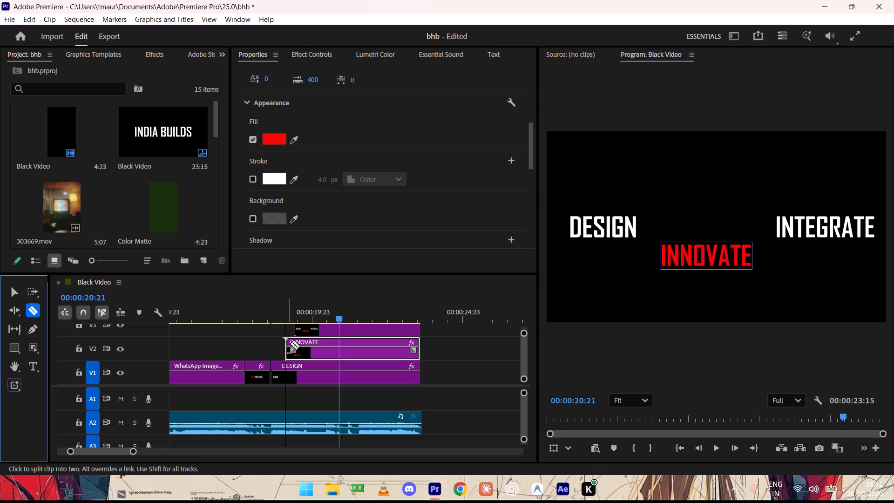
left_click(339, 334)
left_click(339, 347)
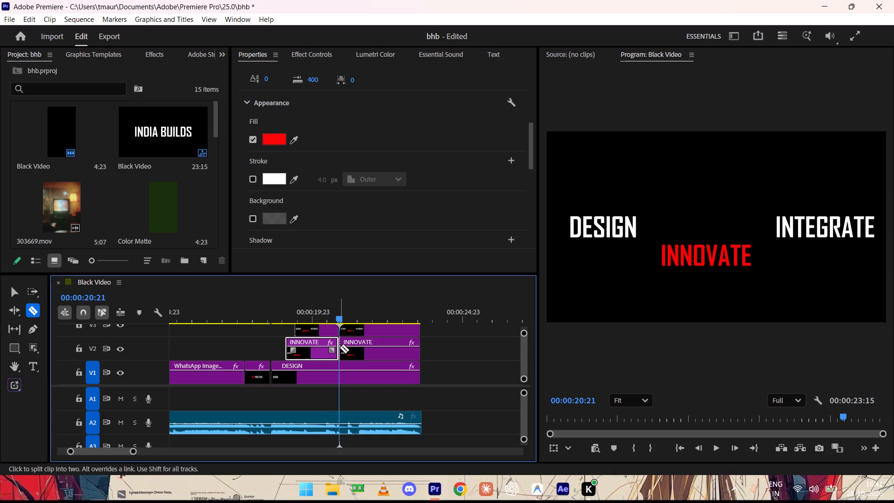
left_click(341, 369)
Delete the trailing pieces of the word graphics after the 00:00:20:21 cut on V1, V2 and V3.
right_click(370, 368)
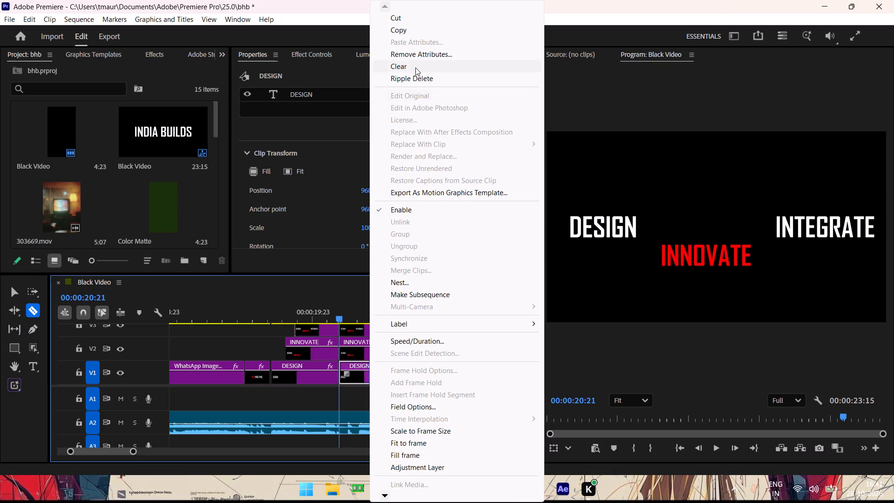
left_click(400, 68)
right_click(363, 347)
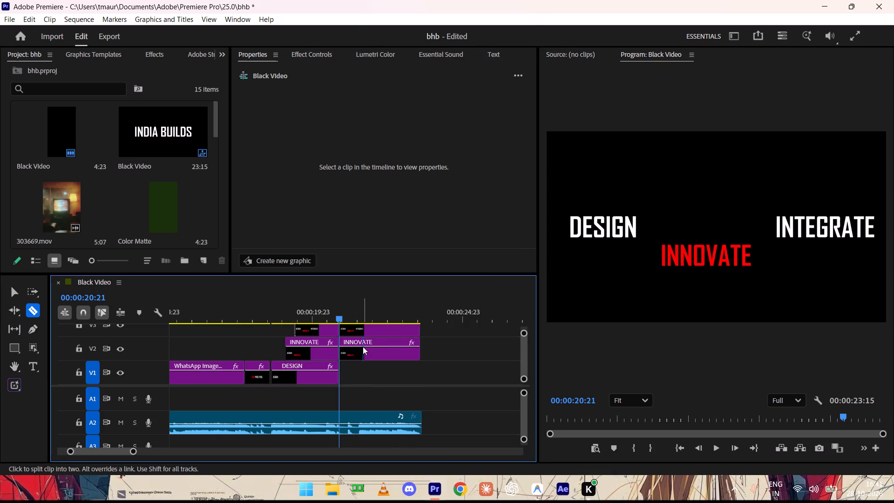
left_click(427, 65)
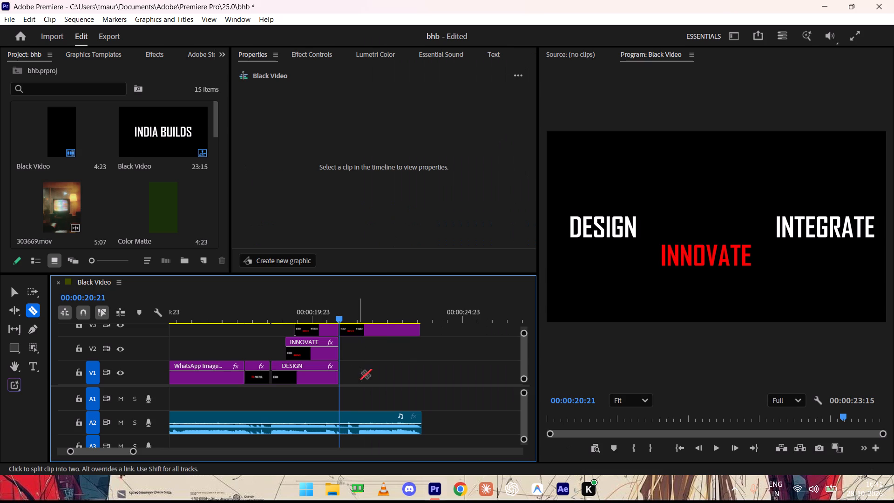
right_click(379, 333)
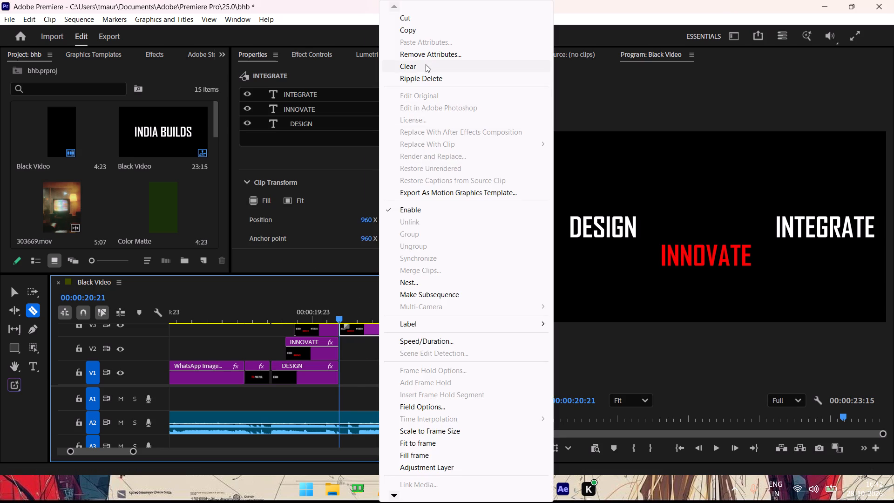
left_click(426, 64)
Play back the promo from an earlier section through the end of the shortened word reveal to check its timing.
left_click_drag(332, 313, 131, 307)
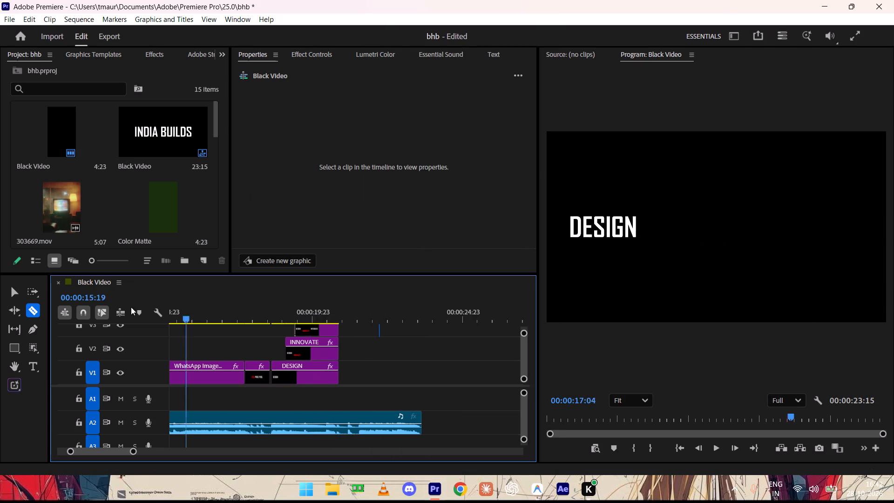
left_click_drag(131, 307, 52, 324)
key("space")
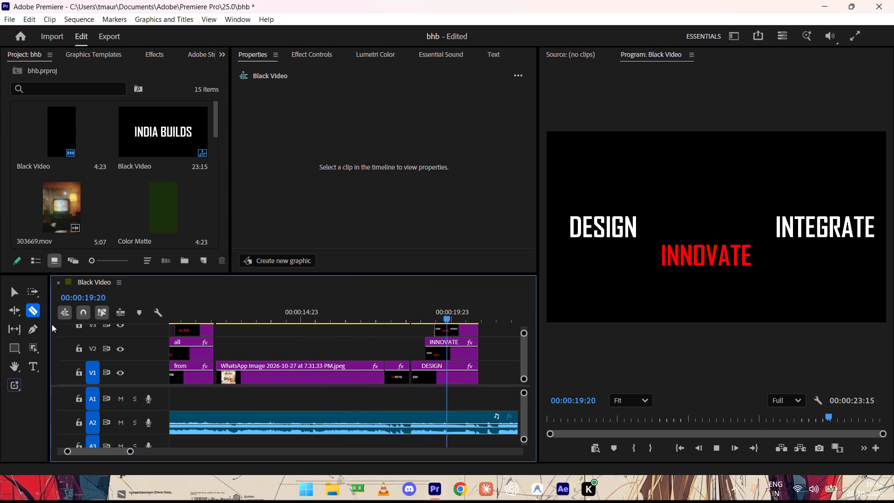
key("space")
key("space")
key("space")
key("space")
key("space")
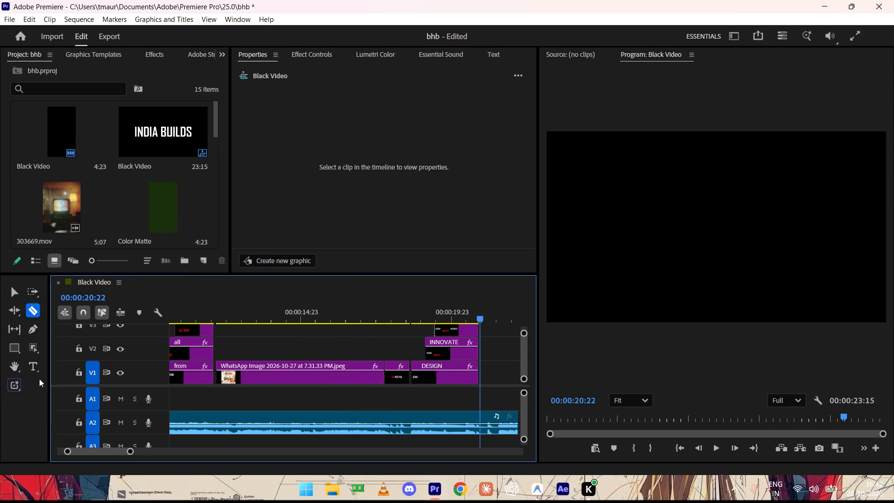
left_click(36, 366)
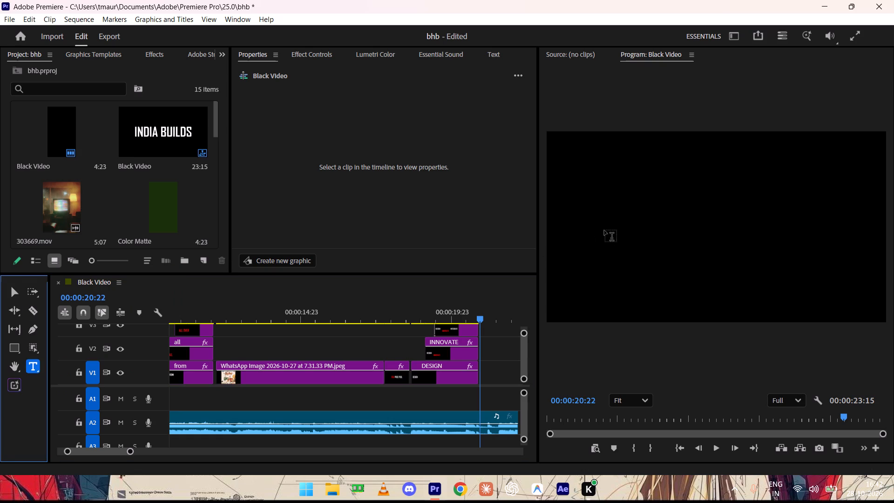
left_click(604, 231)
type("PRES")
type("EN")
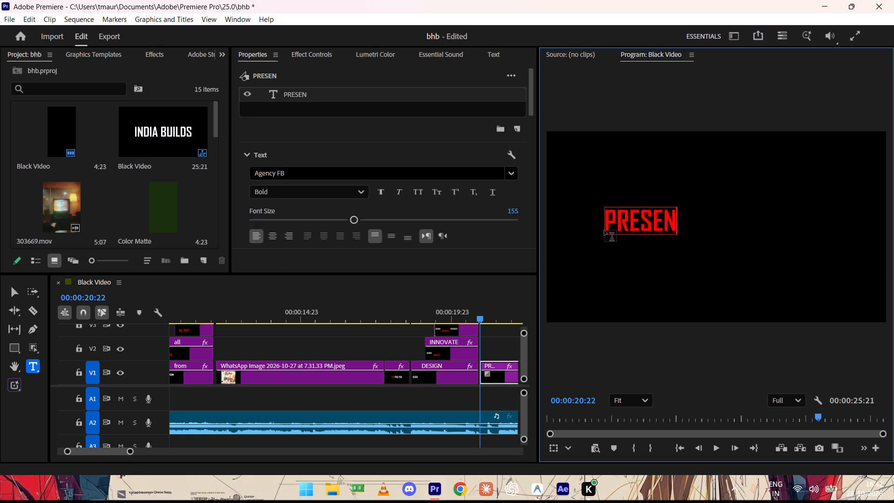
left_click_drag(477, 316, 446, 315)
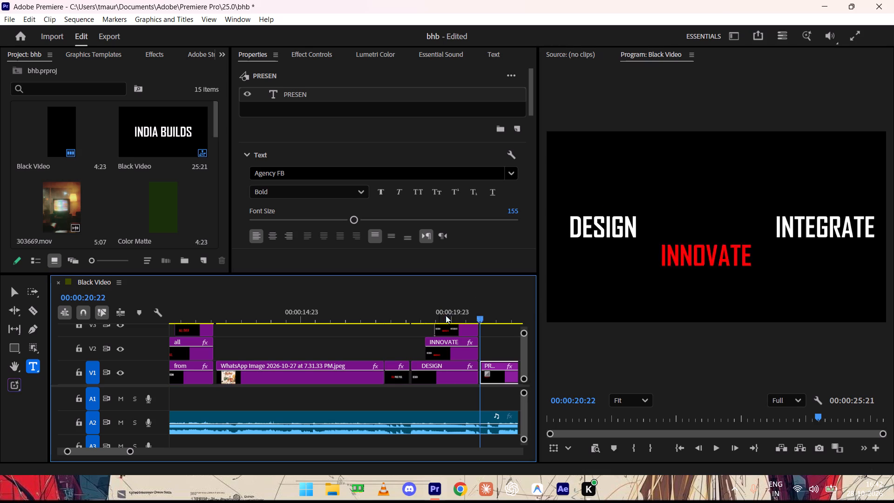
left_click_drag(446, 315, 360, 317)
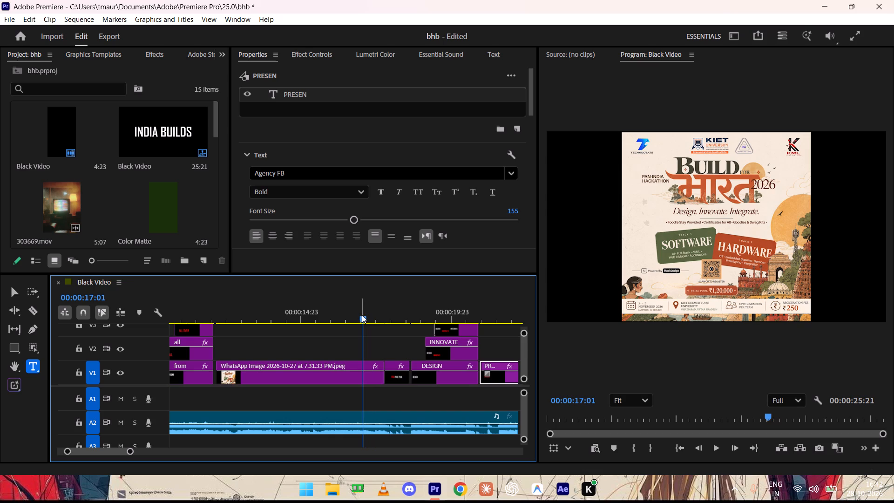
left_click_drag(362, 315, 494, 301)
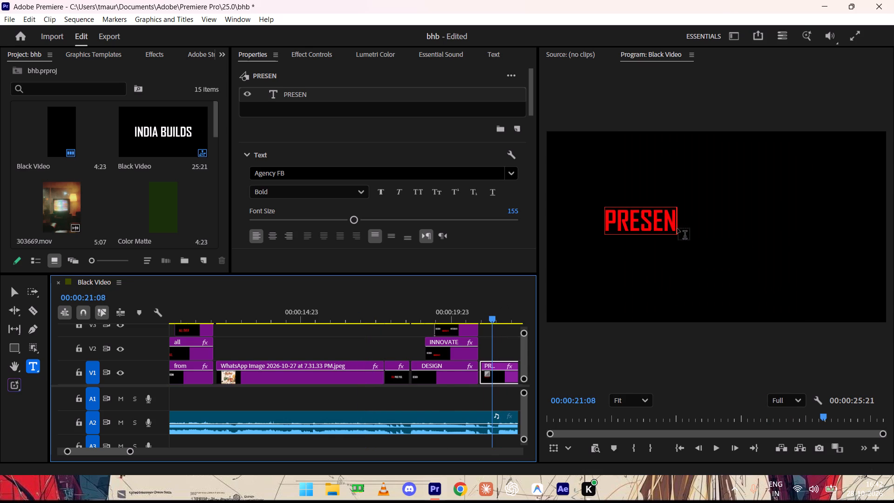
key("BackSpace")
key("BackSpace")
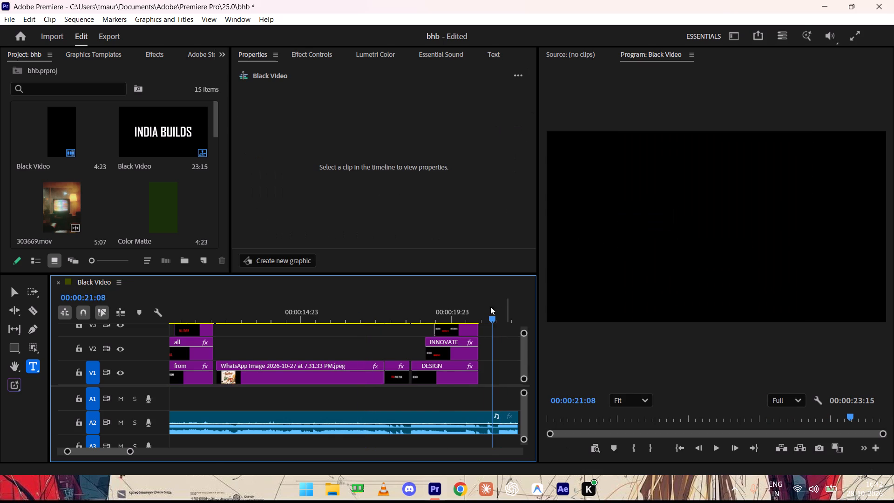
Add an "ORGANISED BY" text title on V1 at 00:00:20:22, near the middle of the frame.
left_click_drag(492, 320, 490, 320)
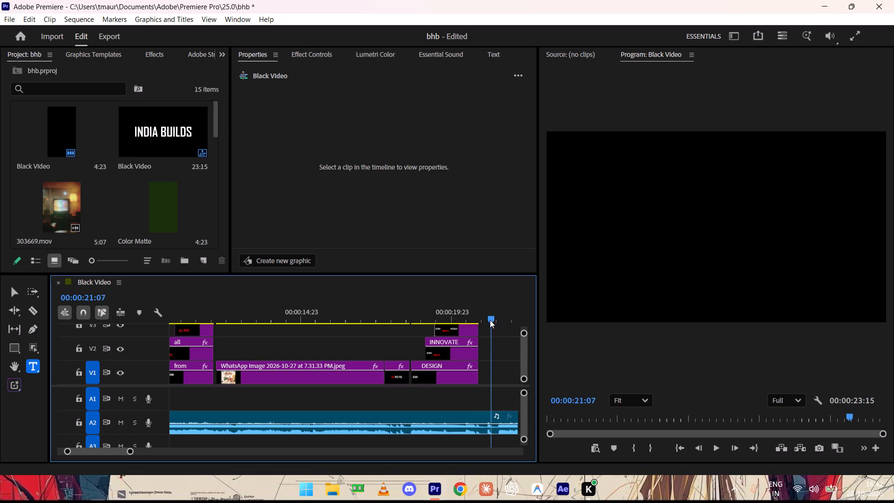
left_click_drag(490, 320, 480, 320)
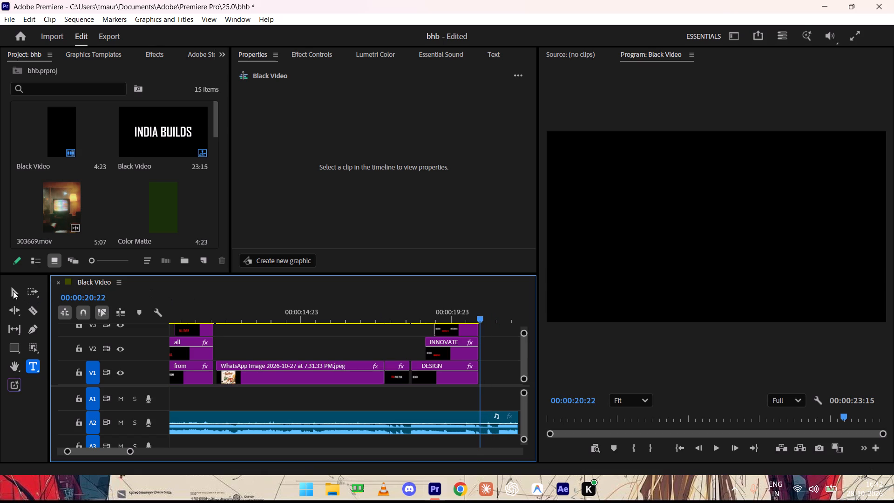
left_click(605, 235)
type("ORGA")
type("NISED BY")
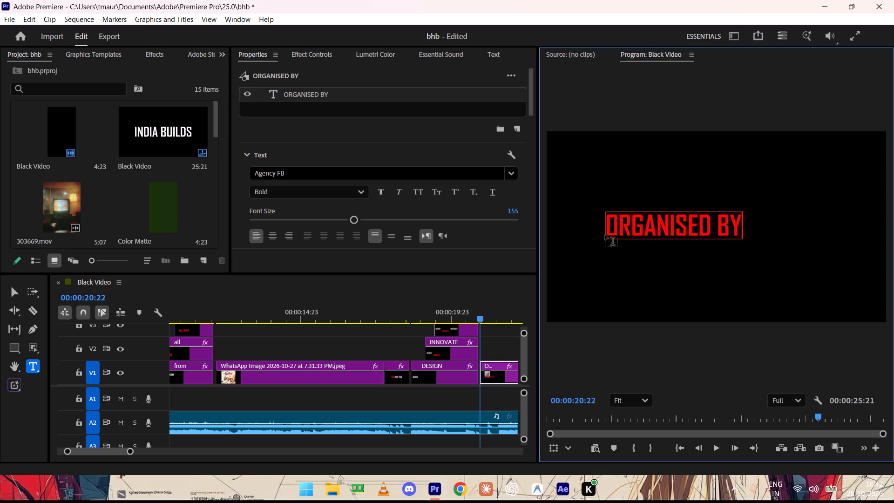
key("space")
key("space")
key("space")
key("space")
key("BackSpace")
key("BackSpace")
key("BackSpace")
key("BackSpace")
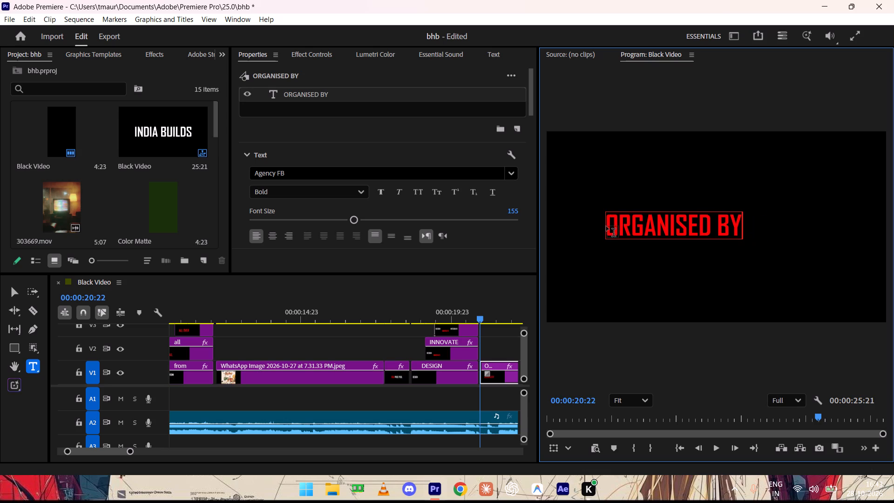
Insert seven spaces in front of the "ORGANISED BY" text.
left_click(607, 226)
key("space")
key("space")
key("space")
key("space")
key("space")
key("space")
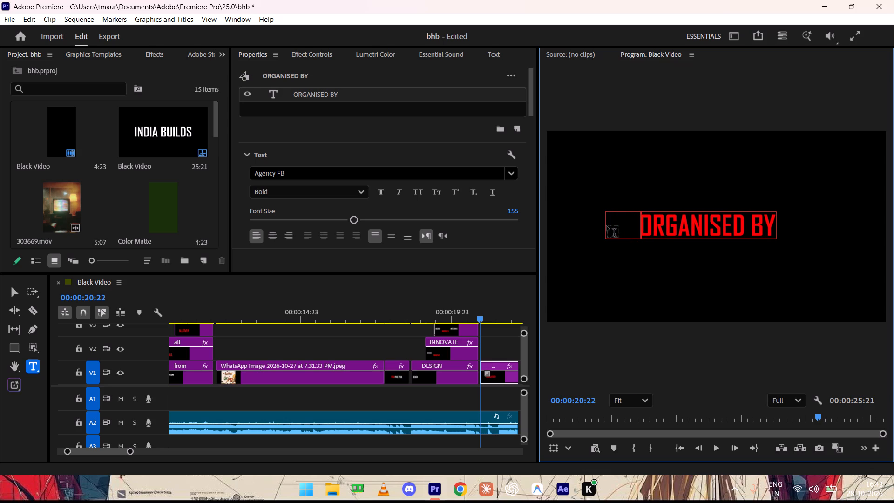
key("space")
Centre the "ORGANISED BY" text horizontally and vertically in the frame.
scroll(394, 142, "down", 1)
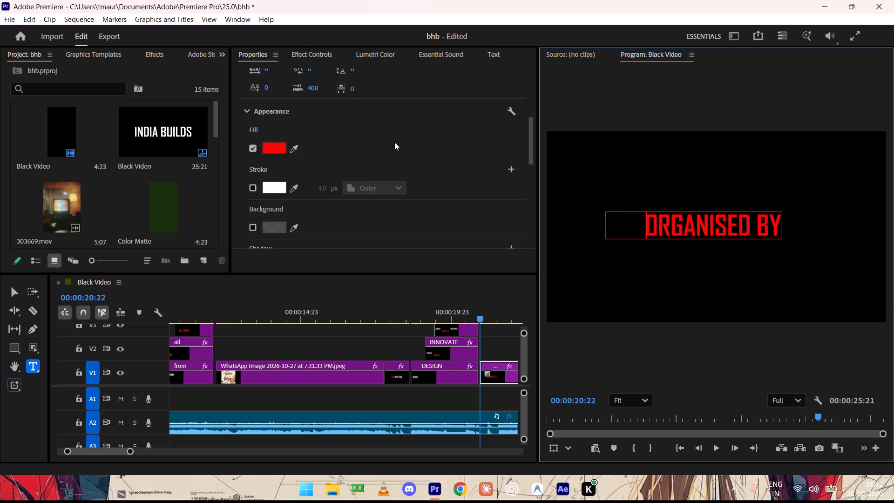
scroll(394, 142, "down", 1)
left_click(386, 136)
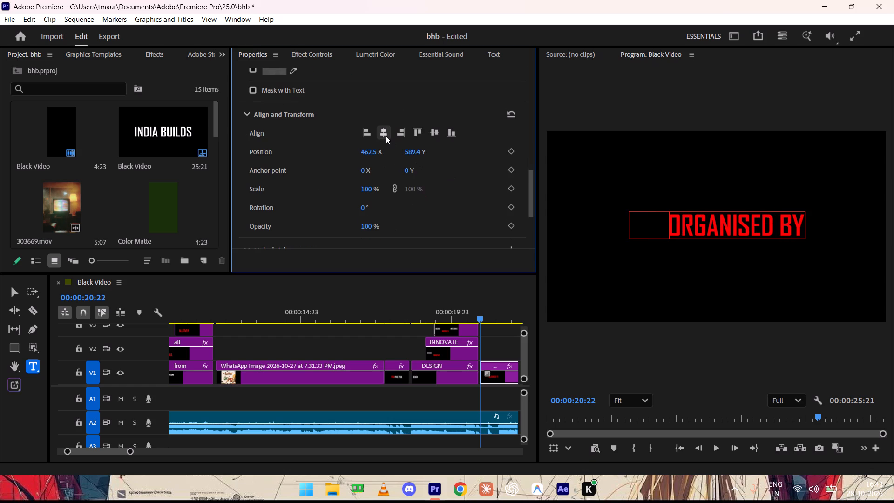
left_click(435, 133)
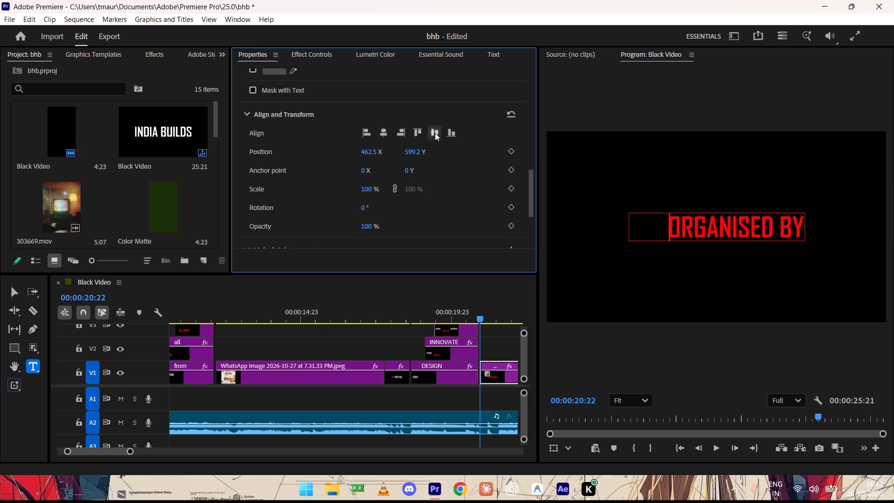
Play back from just before the "DESIGN / INNOVATE / INTEGRATE" reveal into the "ORGANISED BY" title to check the timing.
left_click_drag(479, 314, 404, 304)
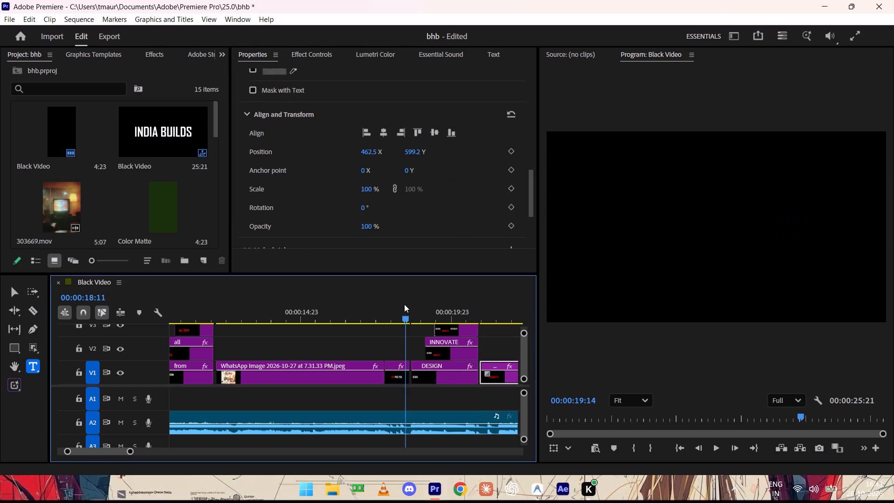
left_click_drag(404, 304, 402, 304)
key("space")
key("space")
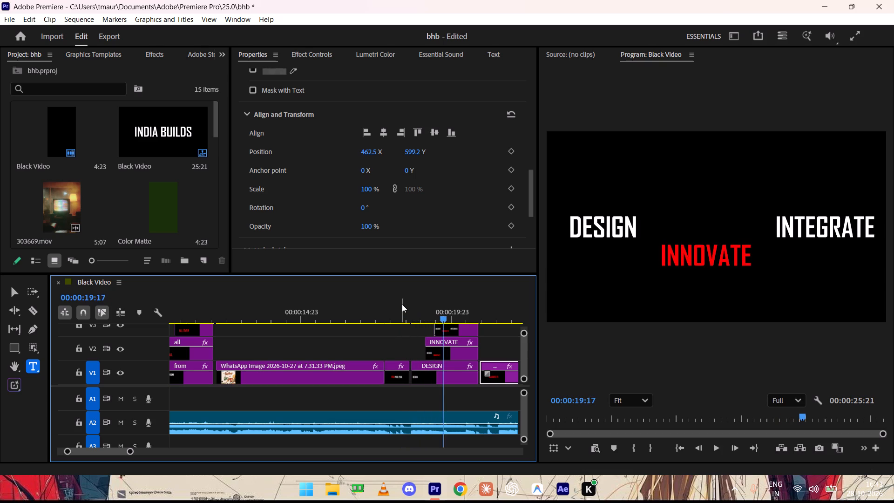
key("space")
key("space")
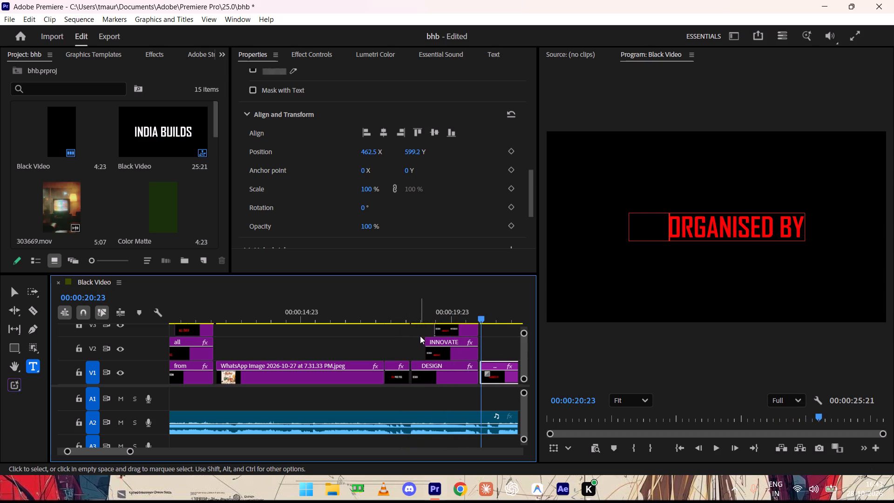
Trim the ends of the "DESIGN", "INNOVATE" and "INTEGRATE" graphics on V1, V2 and V3 together by about 6 frames.
left_click_drag(418, 333, 433, 359)
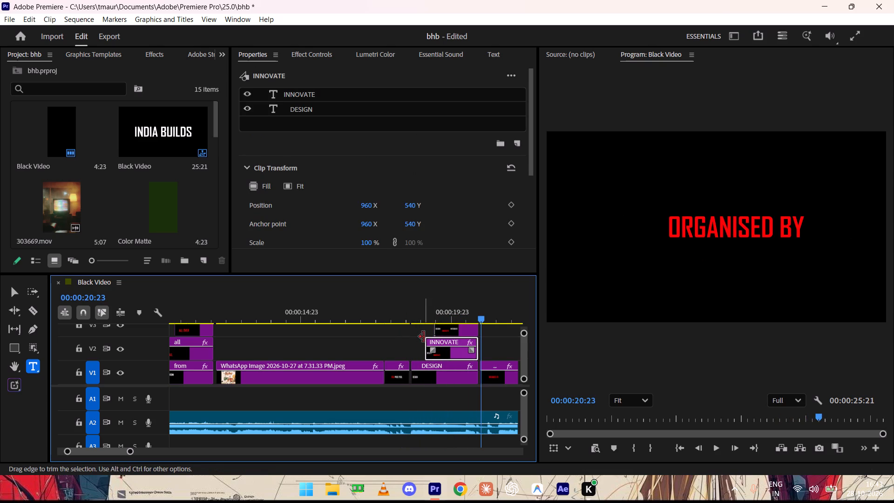
left_click(424, 333)
left_click_drag(424, 331, 433, 342)
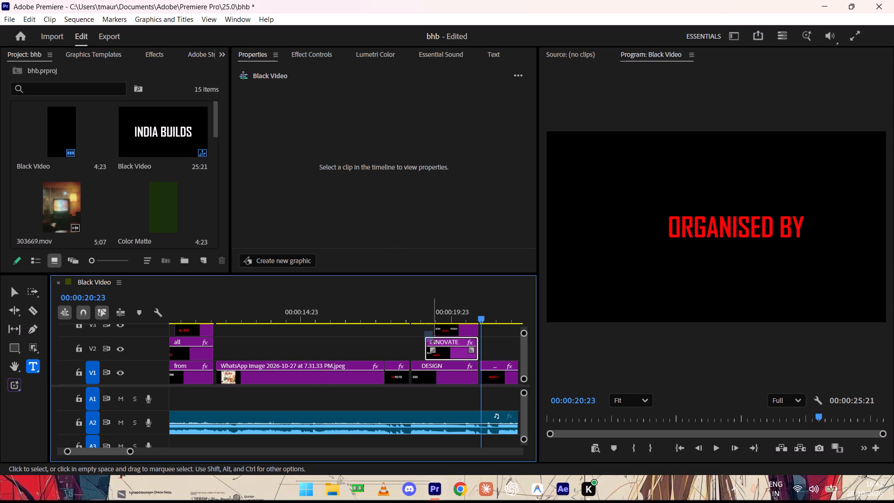
left_click_drag(433, 342, 442, 374)
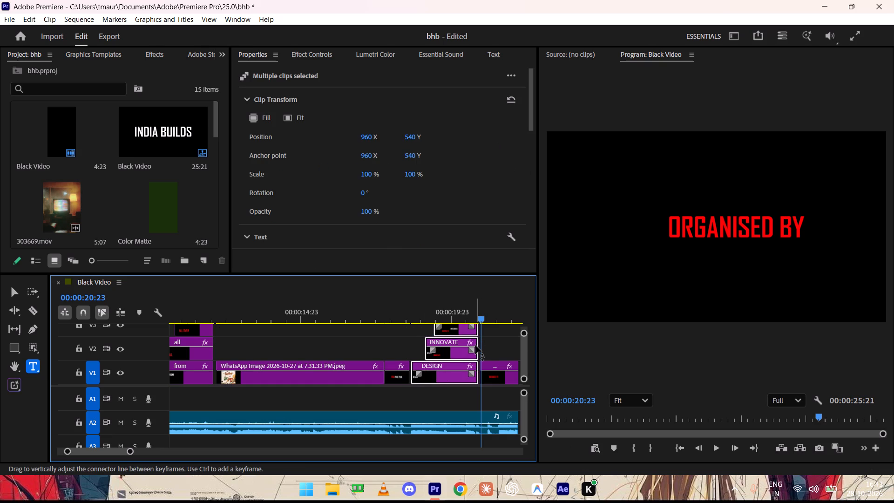
left_click_drag(480, 349, 474, 349)
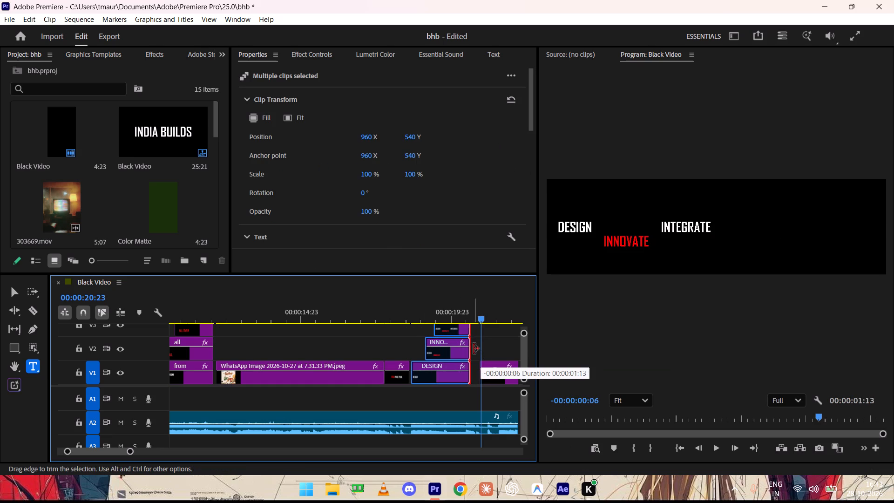
left_click_drag(474, 349, 474, 349)
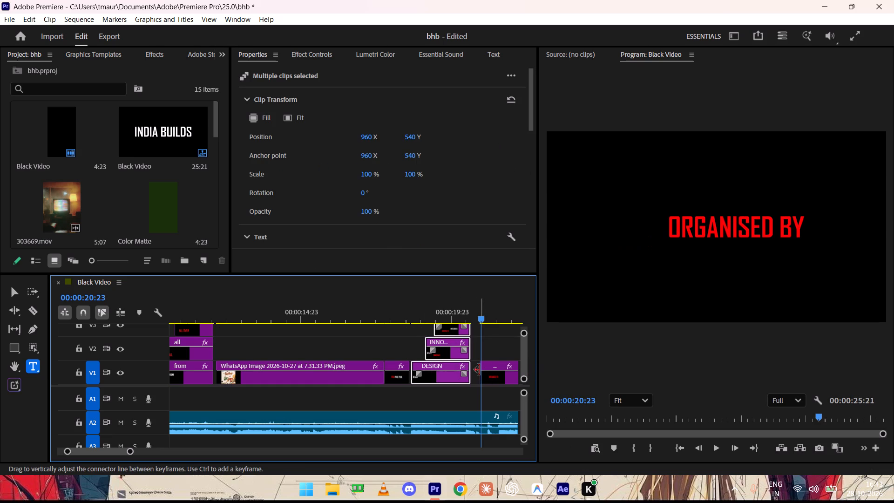
Extend the start of the "ORGANISED BY" clip on V1 back to the end of the word graphics.
left_click_drag(479, 370, 474, 371)
Play back the word reveal into the "ORGANISED BY" title to check the adjusted transition.
left_click_drag(483, 319, 429, 319)
key("space")
key("space")
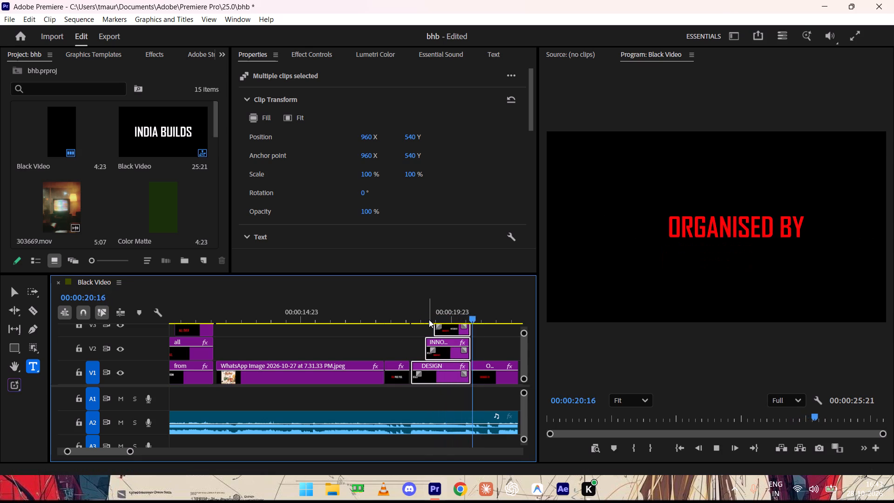
key("space")
key("space")
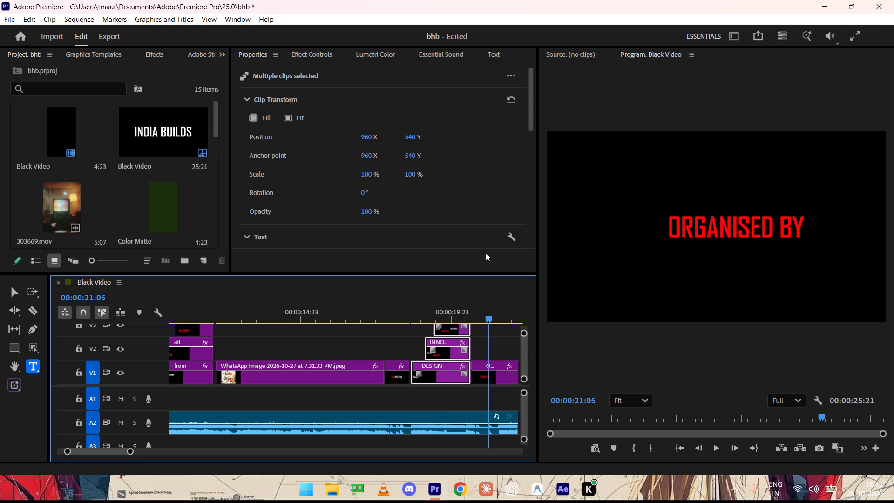
Select the "ORGANISED BY" text layer and bring up its Align and Transform settings.
left_click(508, 383)
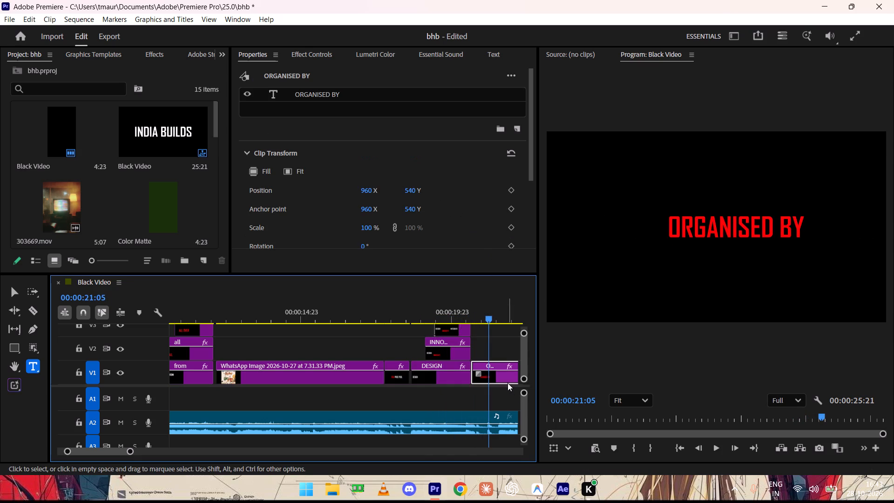
left_click(392, 100)
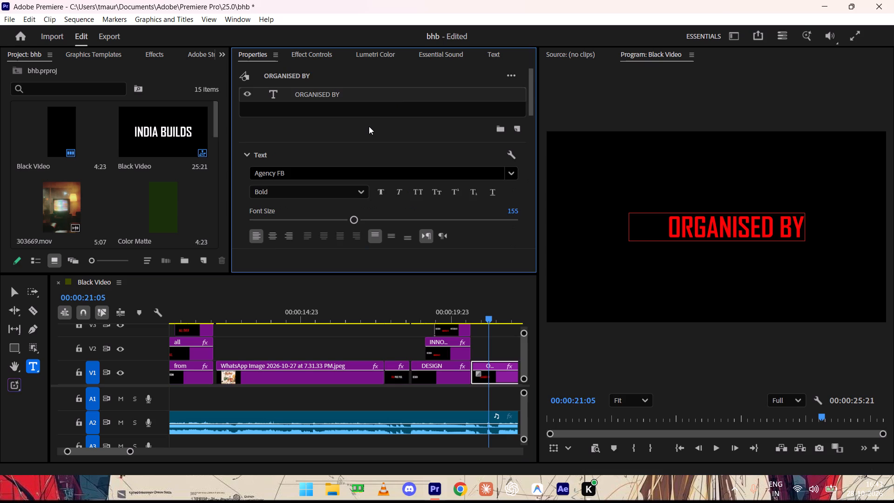
scroll(369, 126, "down", 1)
scroll(381, 209, "down", 1)
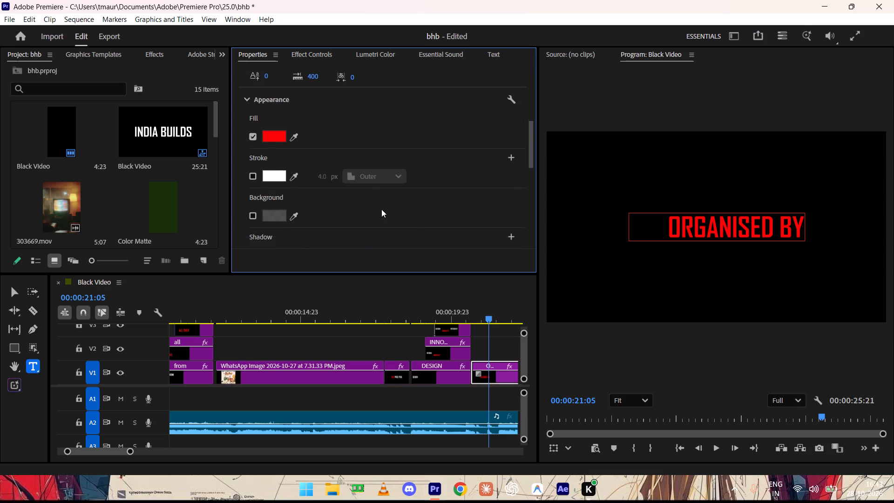
scroll(381, 209, "down", 1)
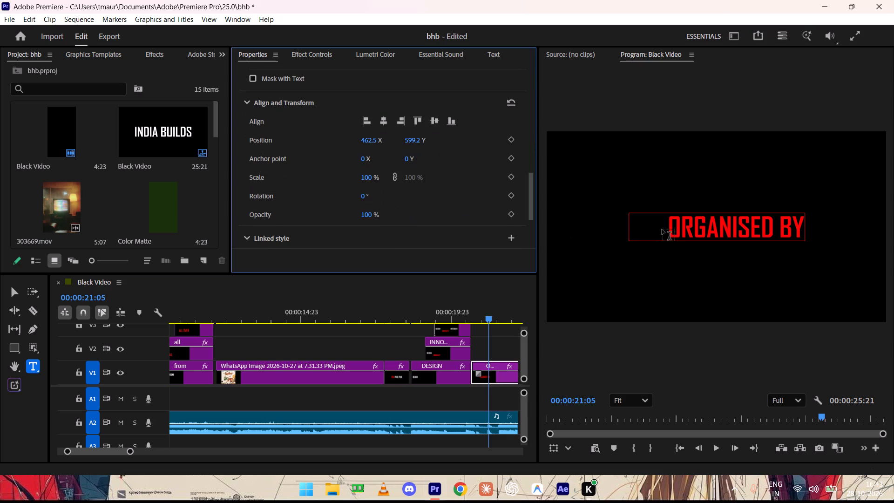
Delete the blank spaces before "ORGANISED BY" in the title text and centre the layer horizontally in the frame.
left_click(666, 230)
key("BackSpace")
key("BackSpace")
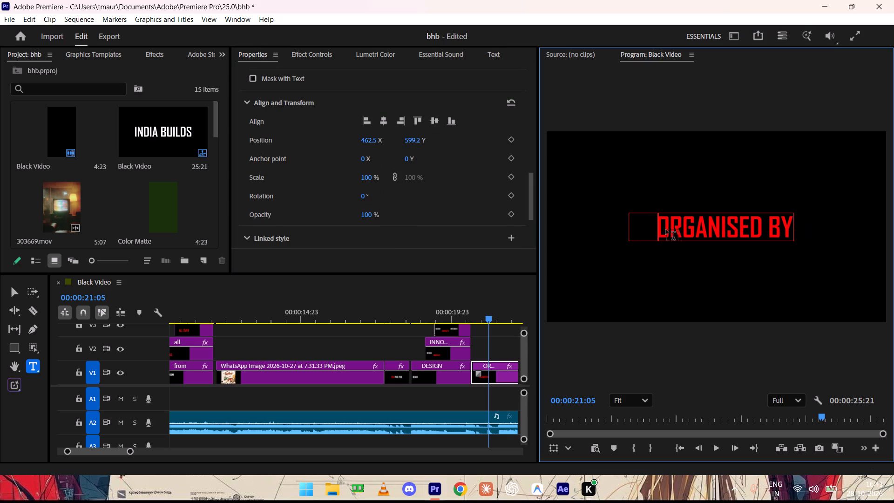
key("BackSpace")
key("BackSpace")
key("BackSpace")
key("BackSpace")
key("BackSpace")
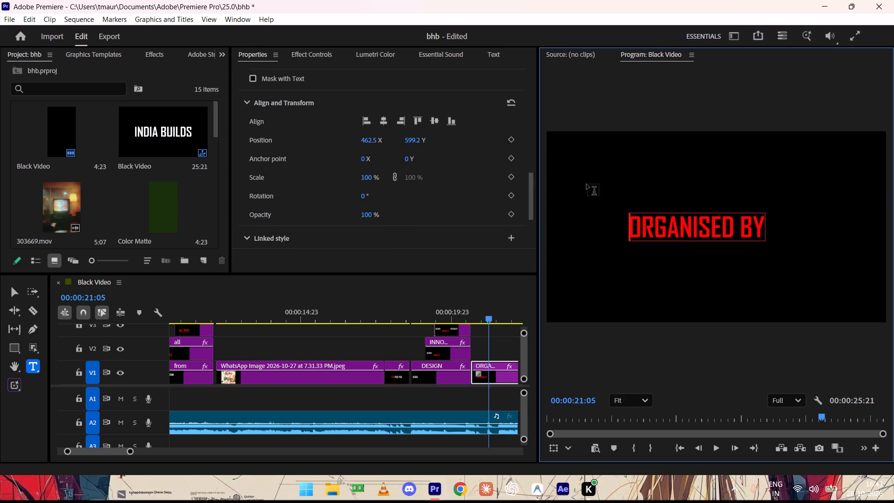
left_click(386, 120)
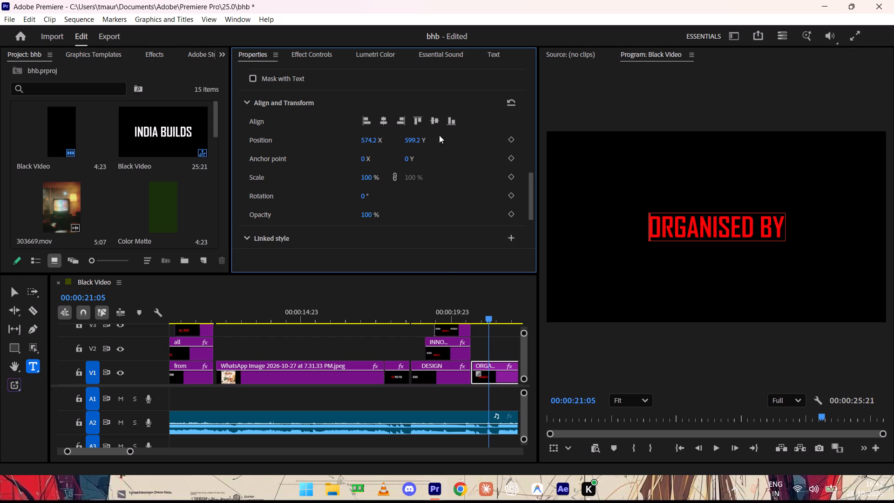
Play back and scrub through the "ORGANISED BY" title with the music to review its timing.
left_click_drag(487, 311, 473, 303)
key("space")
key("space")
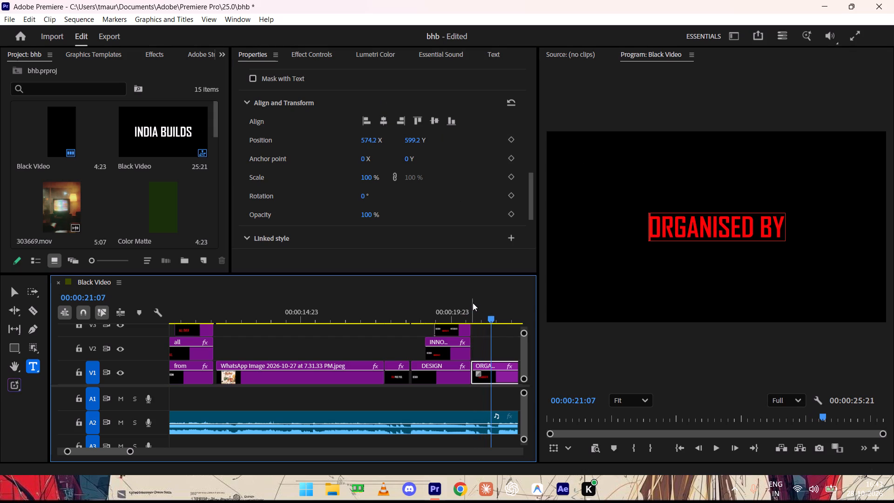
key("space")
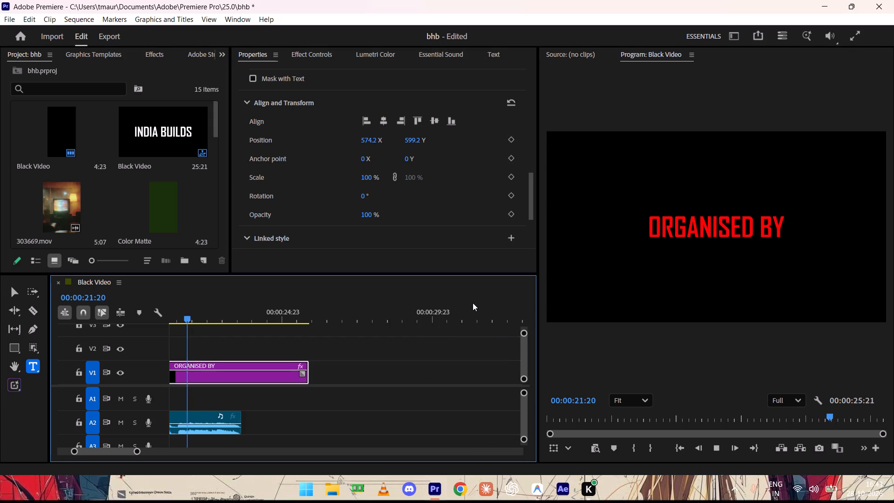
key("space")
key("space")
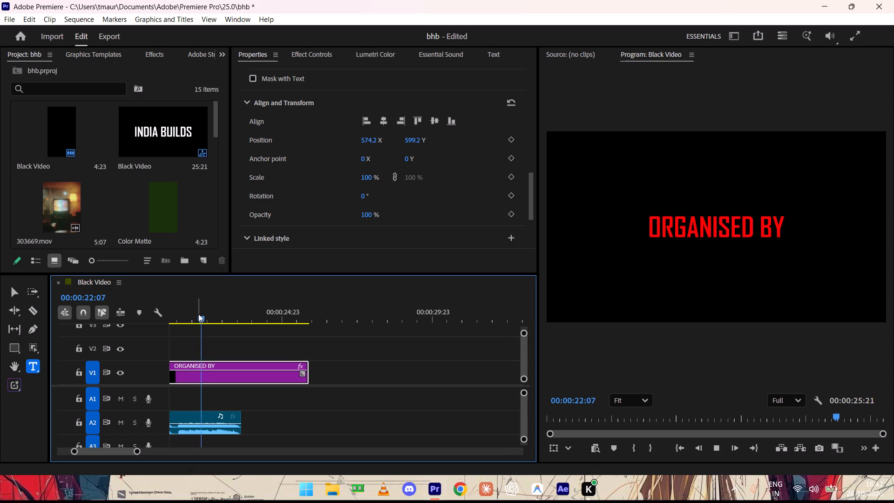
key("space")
left_click_drag(230, 315, 264, 318)
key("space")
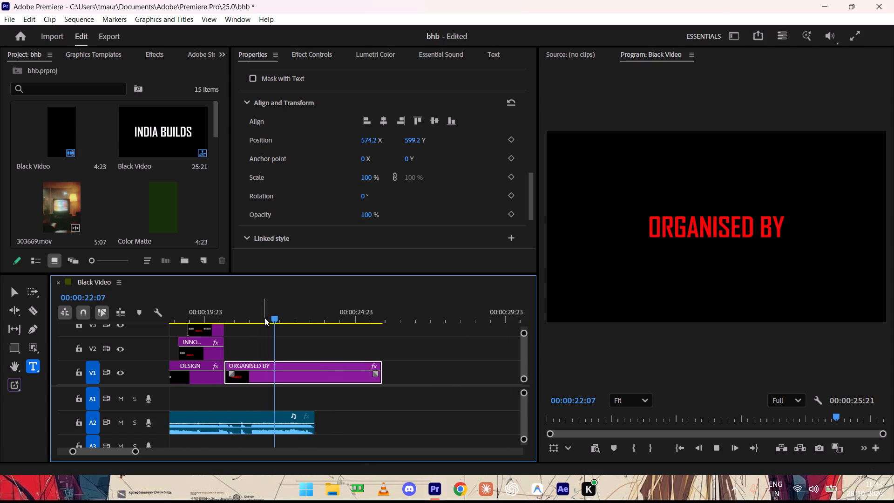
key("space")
left_click_drag(276, 315, 245, 315)
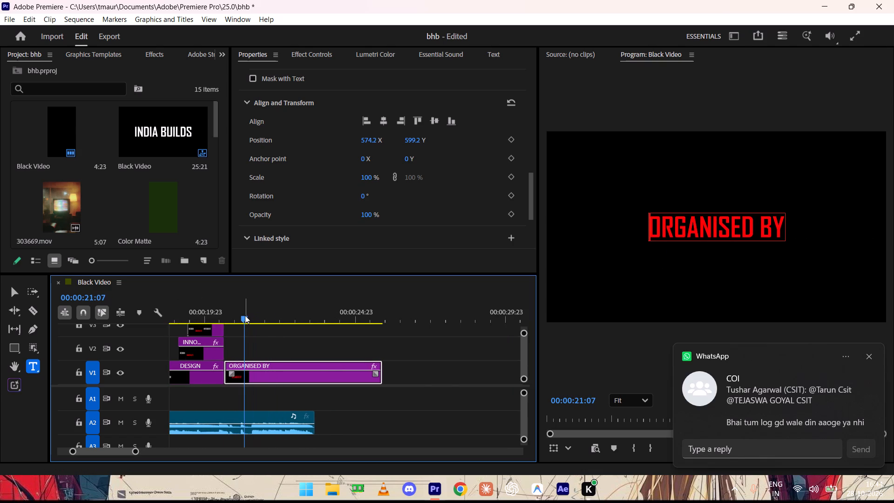
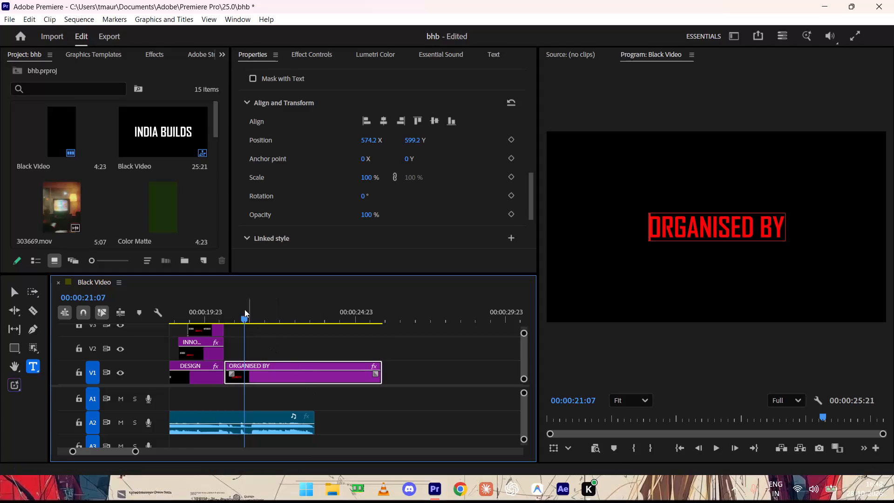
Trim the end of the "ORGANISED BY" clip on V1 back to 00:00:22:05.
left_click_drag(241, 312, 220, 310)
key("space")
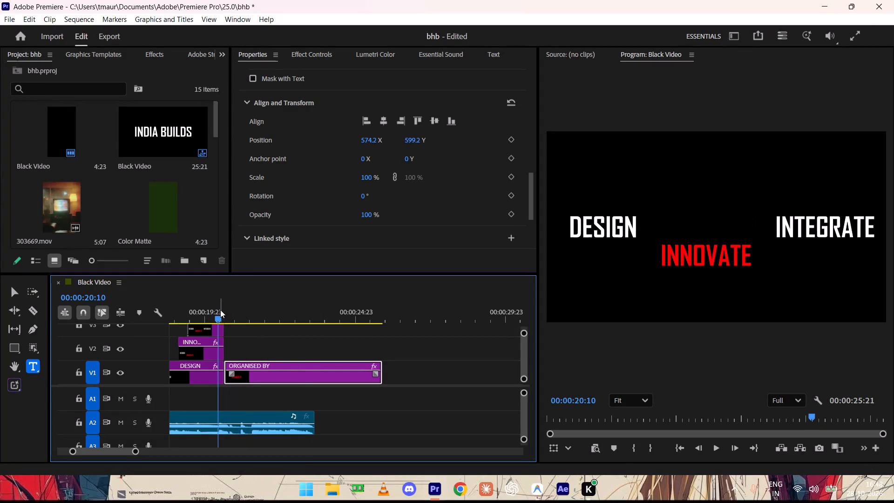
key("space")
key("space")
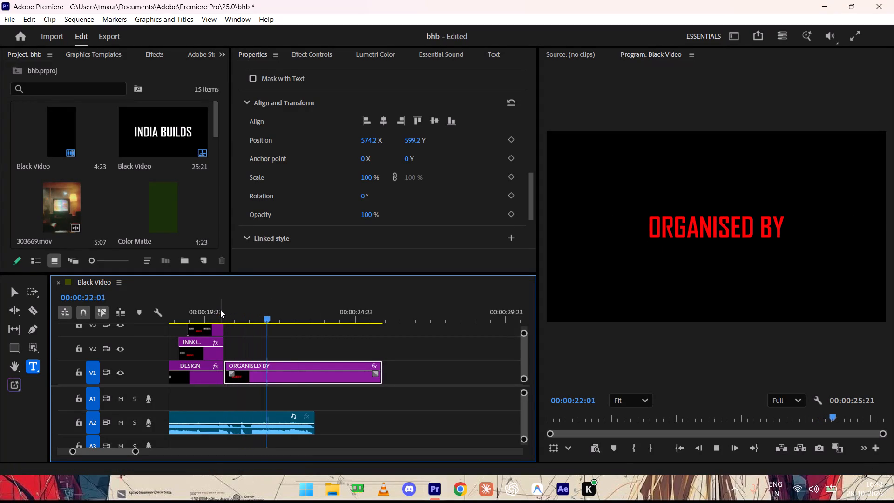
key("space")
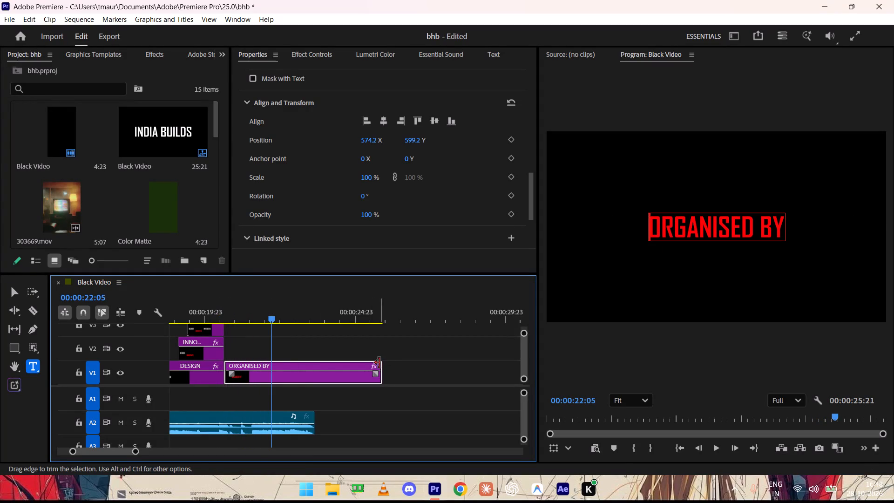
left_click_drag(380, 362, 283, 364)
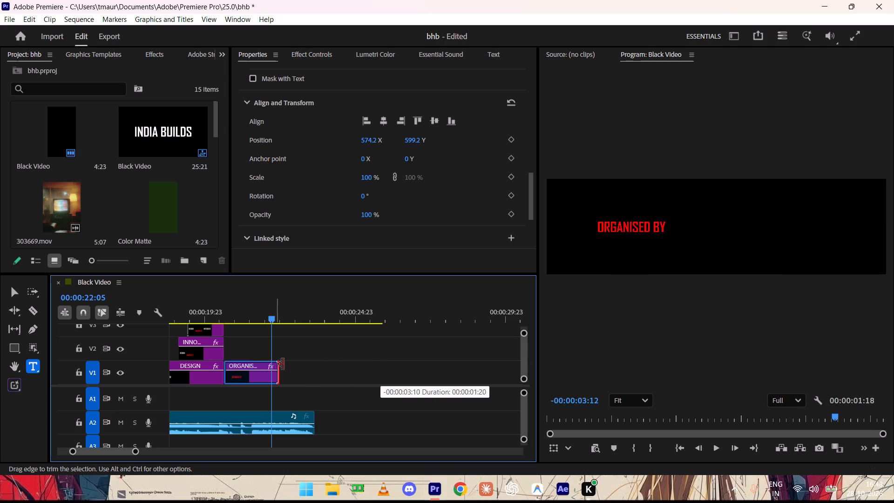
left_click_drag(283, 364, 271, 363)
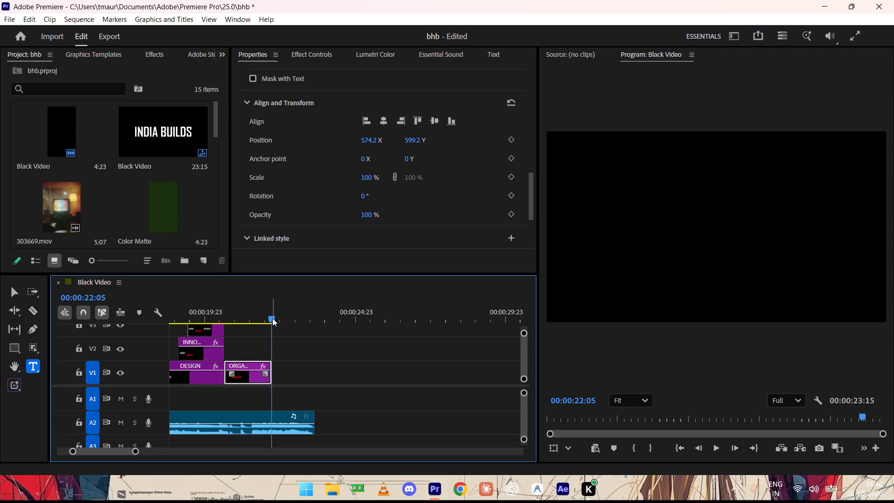
Shorten the "ORGANISED BY" clip on V1 so that it ends at 00:00:21:12.
left_click_drag(272, 318, 225, 328)
key("space")
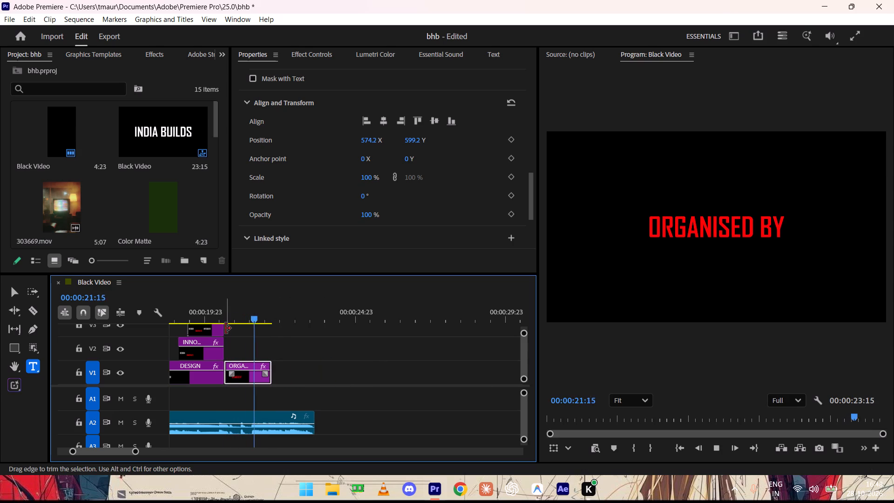
key("space")
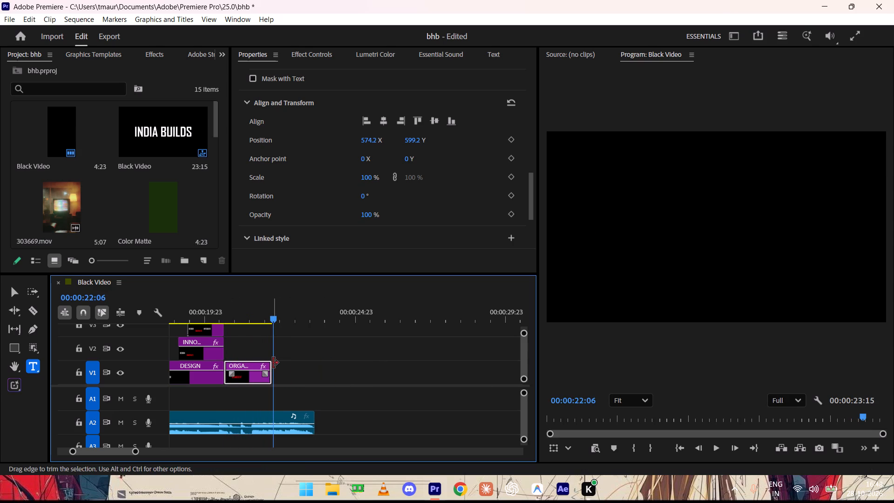
double_click(269, 363)
left_click(268, 363)
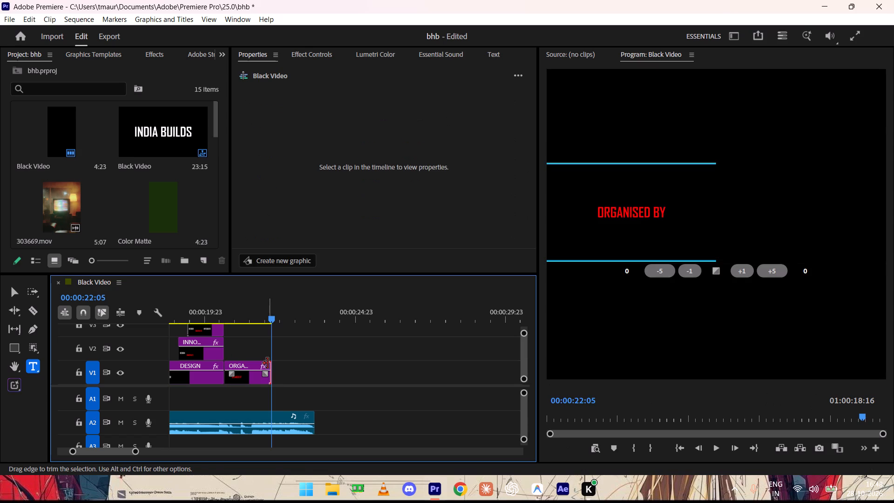
left_click(268, 362)
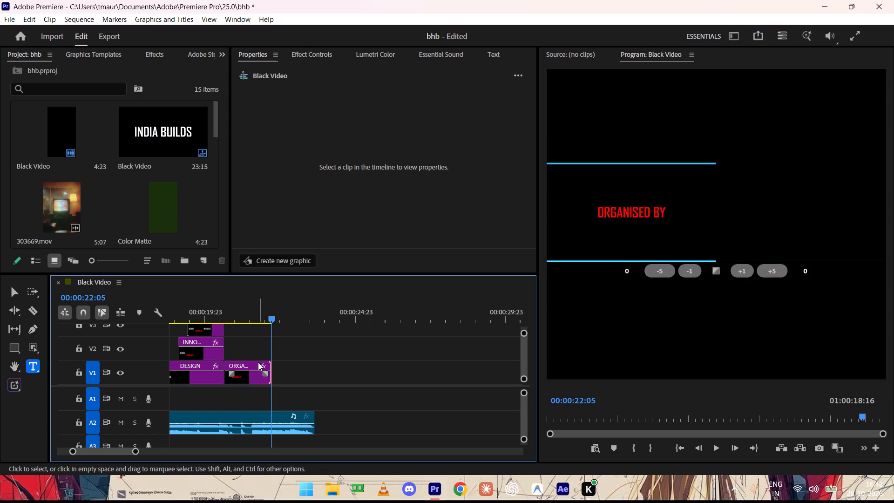
left_click_drag(269, 363, 269, 368)
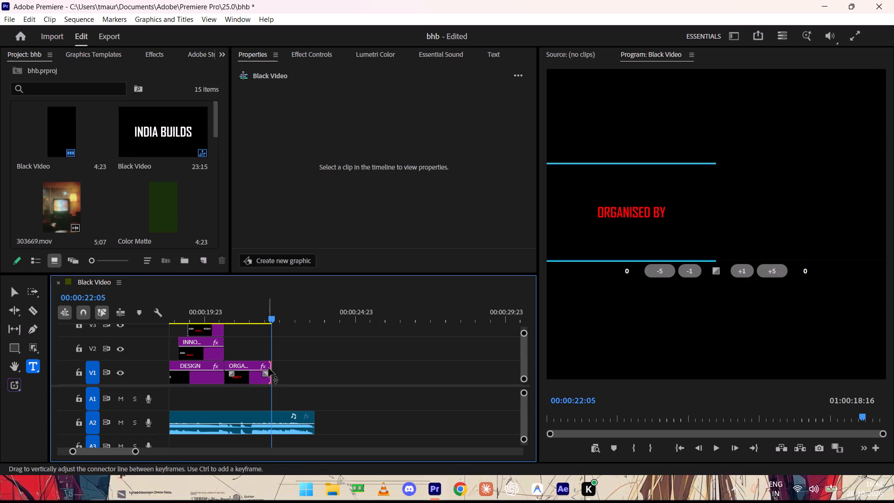
left_click_drag(269, 368, 272, 369)
left_click(272, 369)
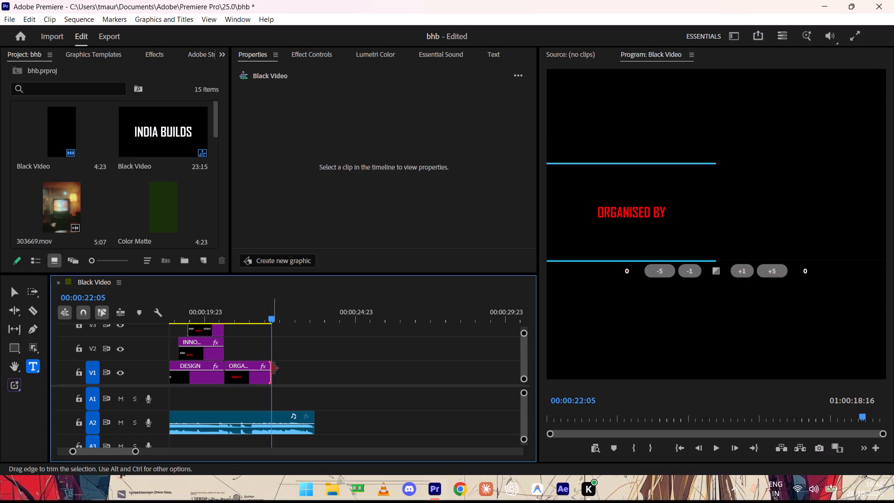
left_click(272, 368)
left_click_drag(275, 313, 255, 320)
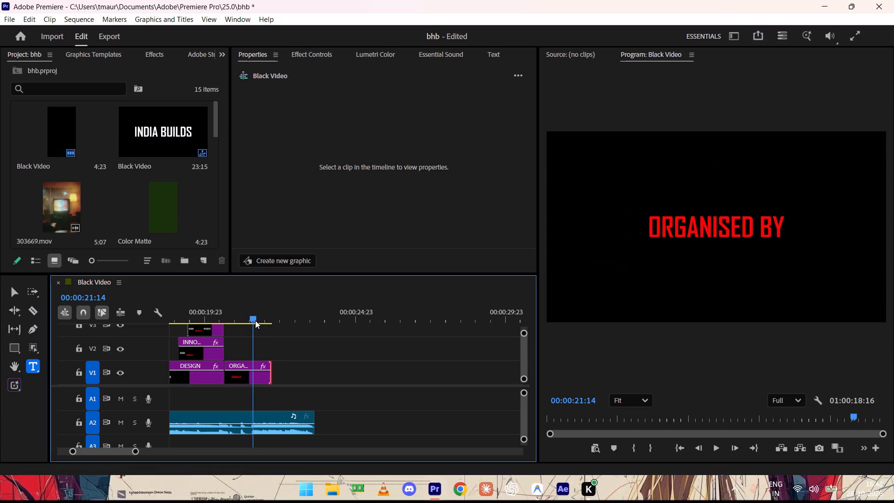
left_click_drag(255, 320, 255, 320)
left_click_drag(271, 365, 253, 367)
left_click(251, 317)
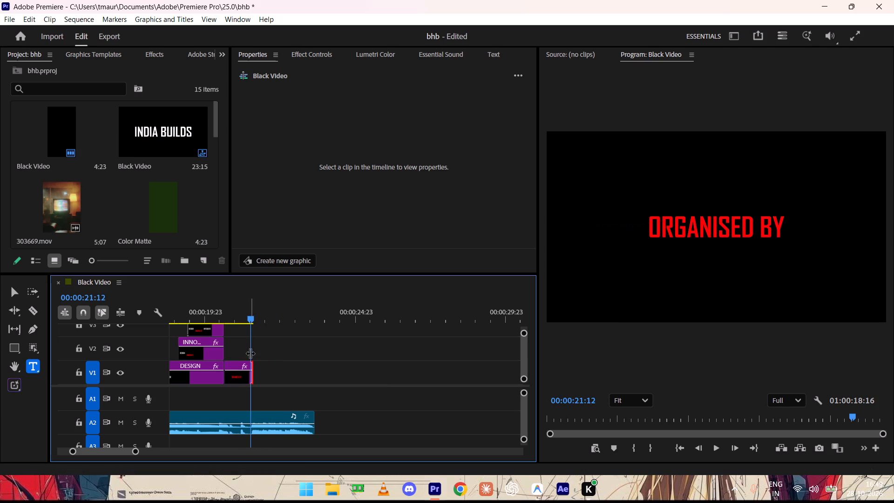
left_click(252, 364)
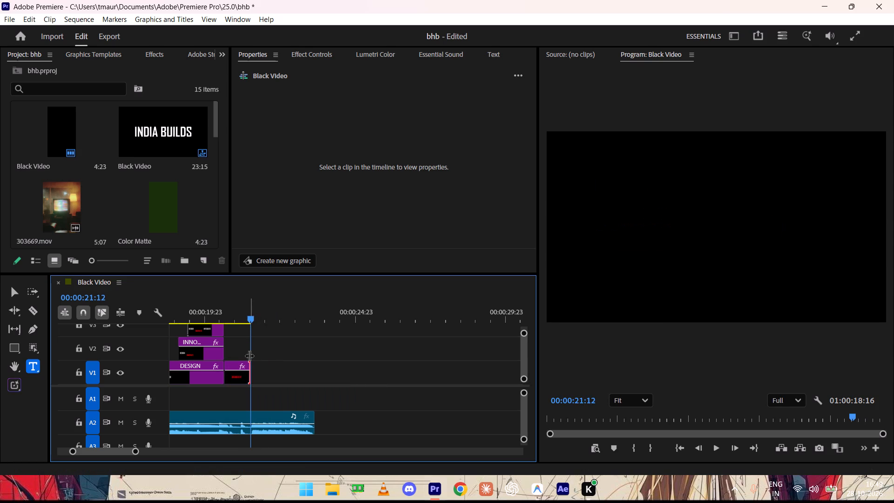
Play back the "ORGANISED BY" title from its start to check its shortened timing against the music.
left_click_drag(250, 317, 226, 315)
key("space")
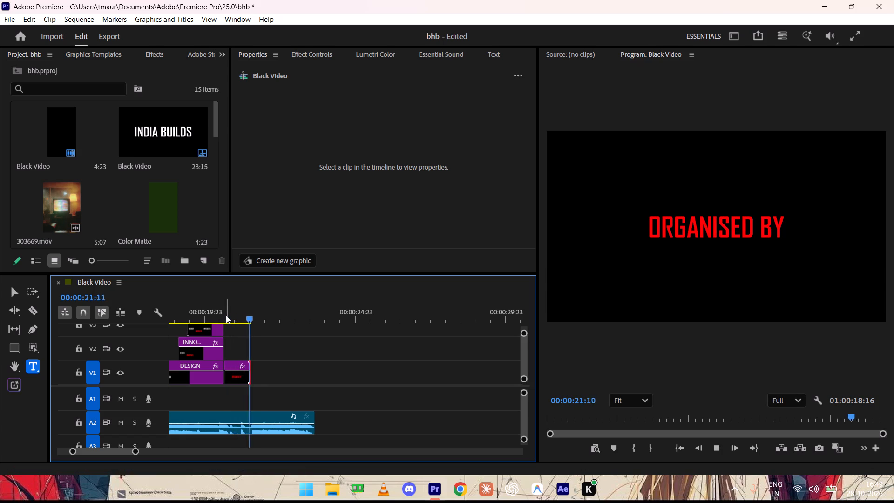
key("space")
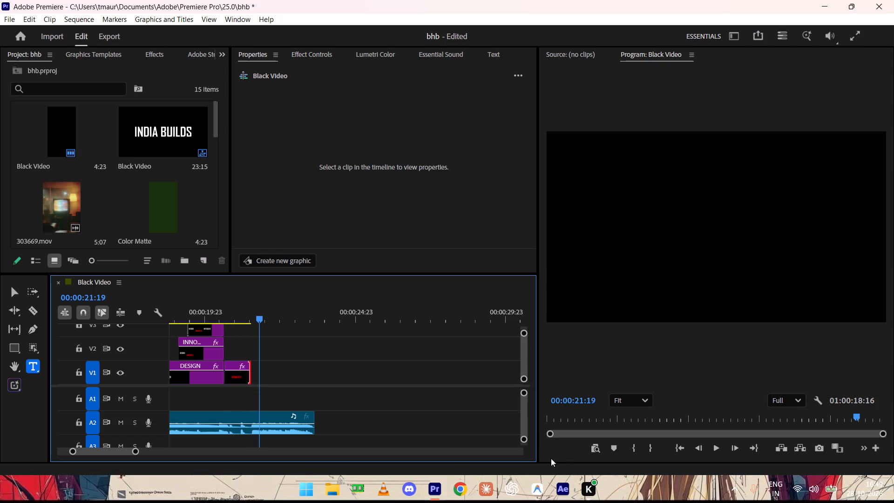
Switch from the video editor to Google Chrome, opening its profile selection window.
left_click(460, 483)
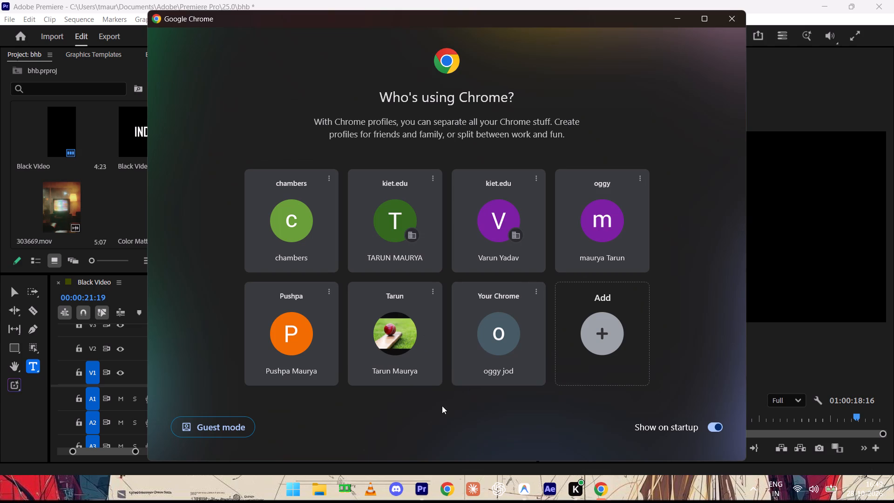
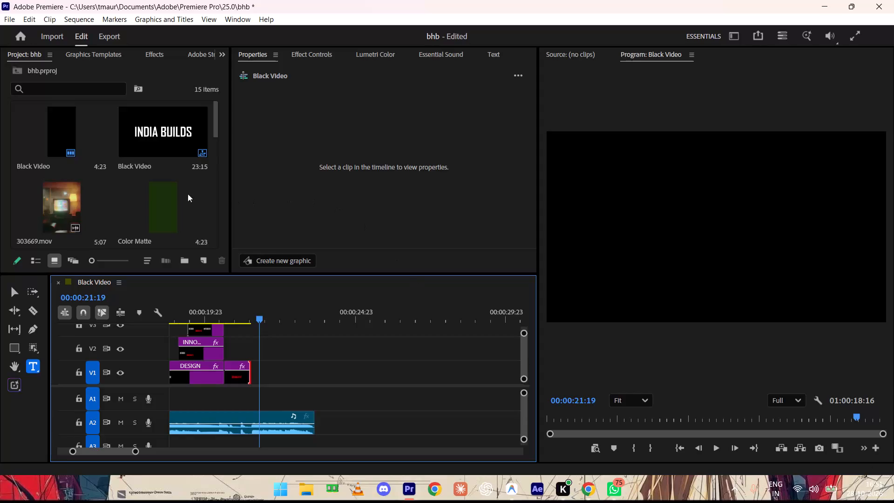
Import the Technocrats x KML logo image (WhatsApp Image 2026-10-12 at 6.20.56 PM) from the Downloads folder into the bhb project.
scroll(154, 190, "down", 2)
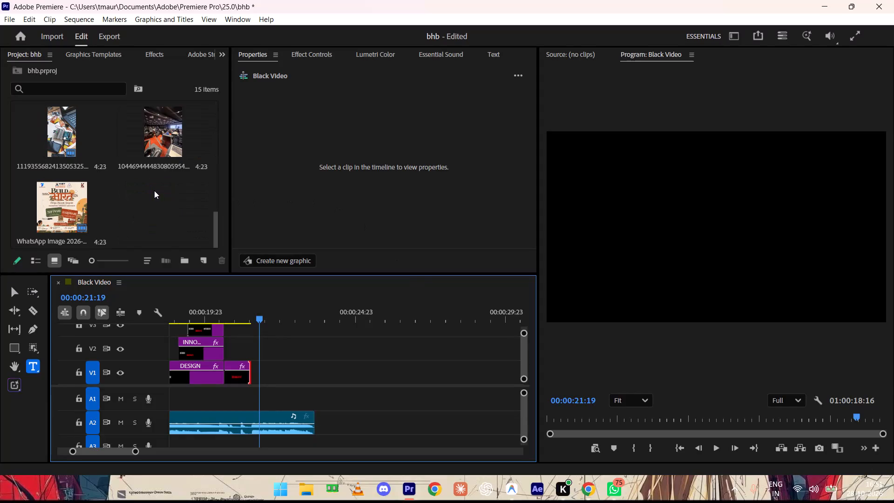
scroll(134, 191, "up", 1)
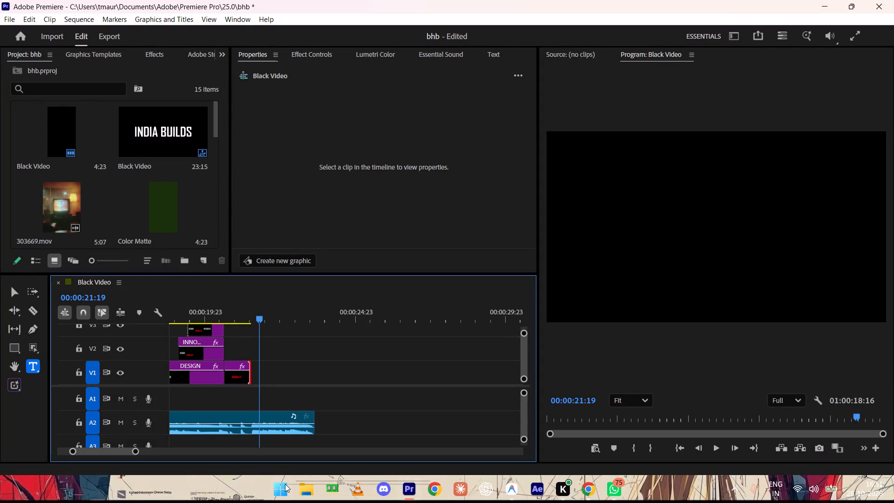
left_click(302, 489)
double_click(79, 251)
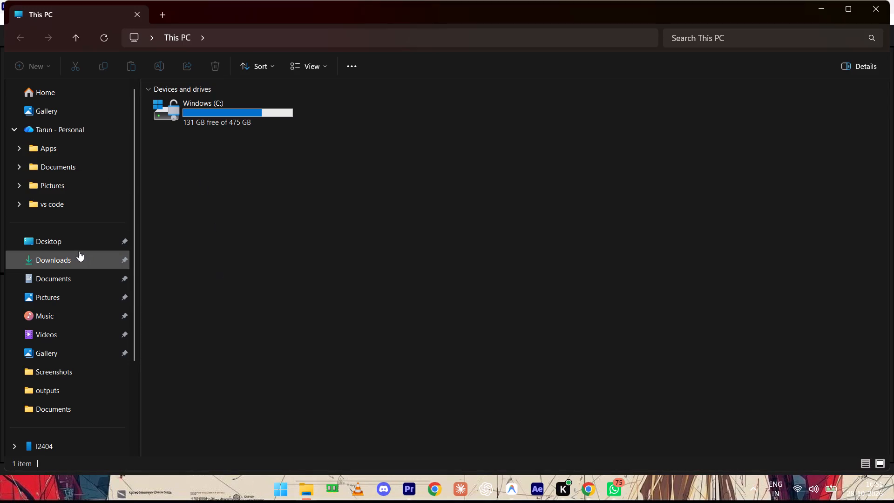
left_click_drag(181, 117, 423, 381)
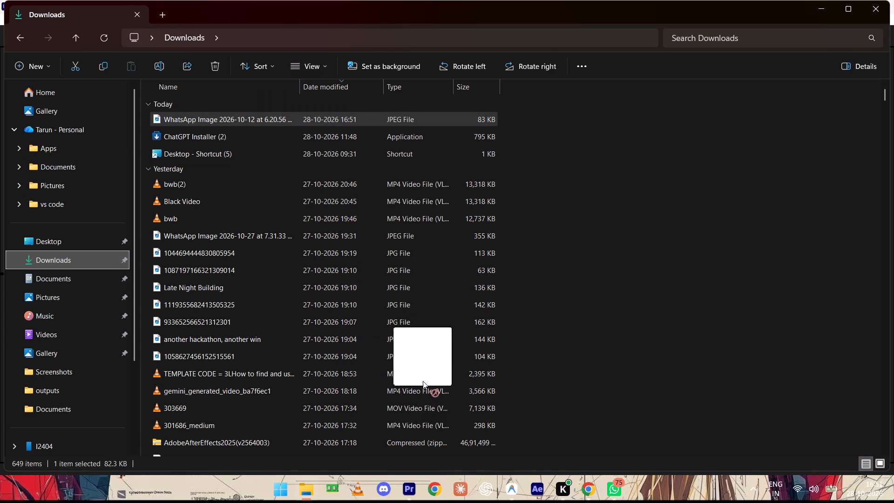
left_click_drag(423, 381, 404, 502)
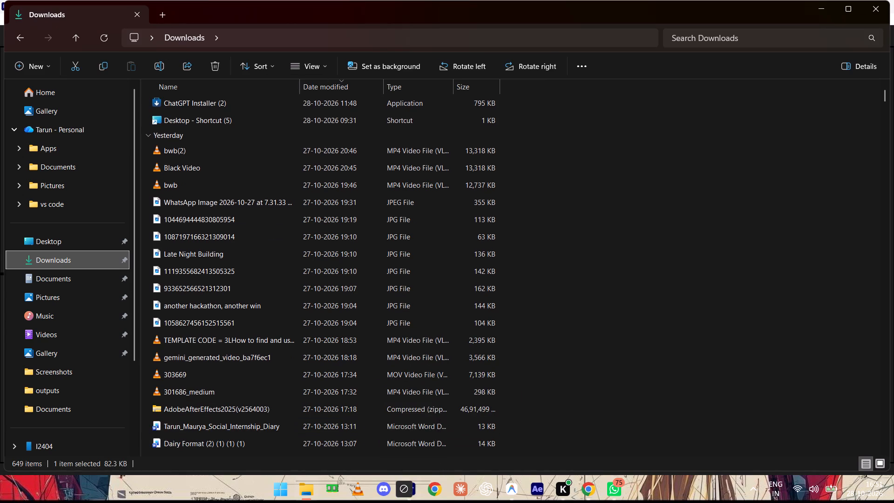
left_click_drag(404, 502, 175, 215)
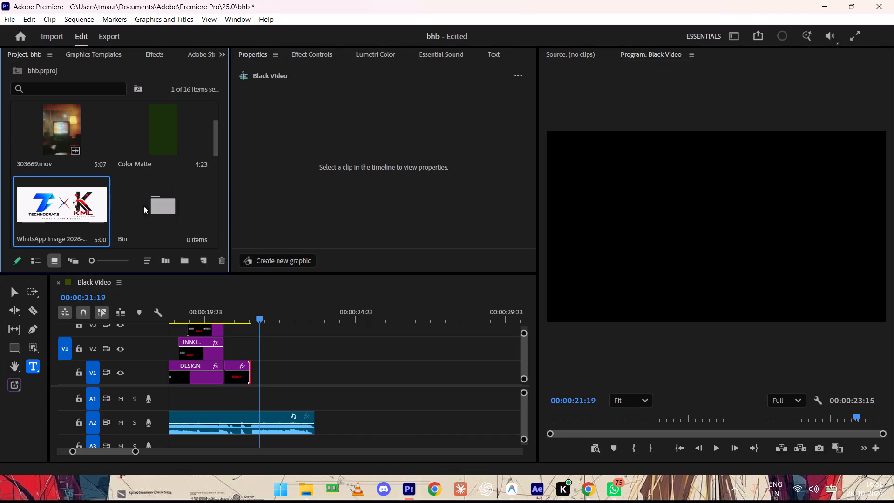
Preview the imported logo image and place it on V1 directly after the "ORGANISED BY" clip.
double_click(61, 197)
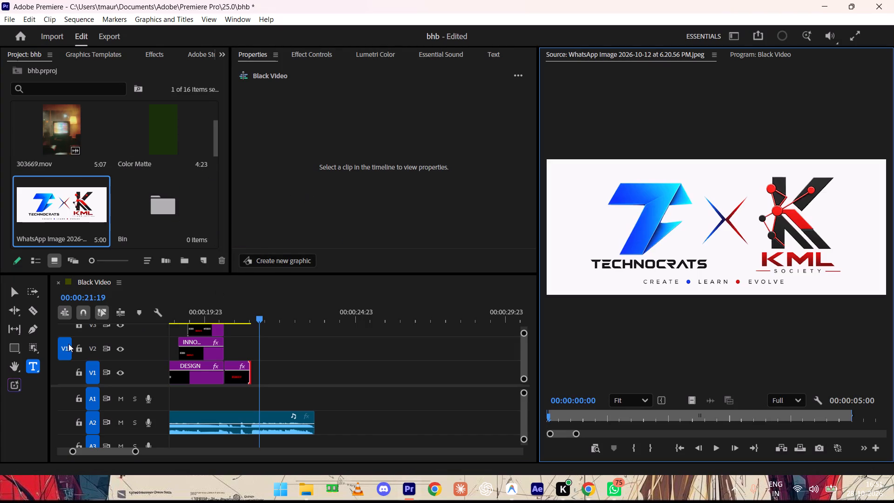
left_click(27, 349)
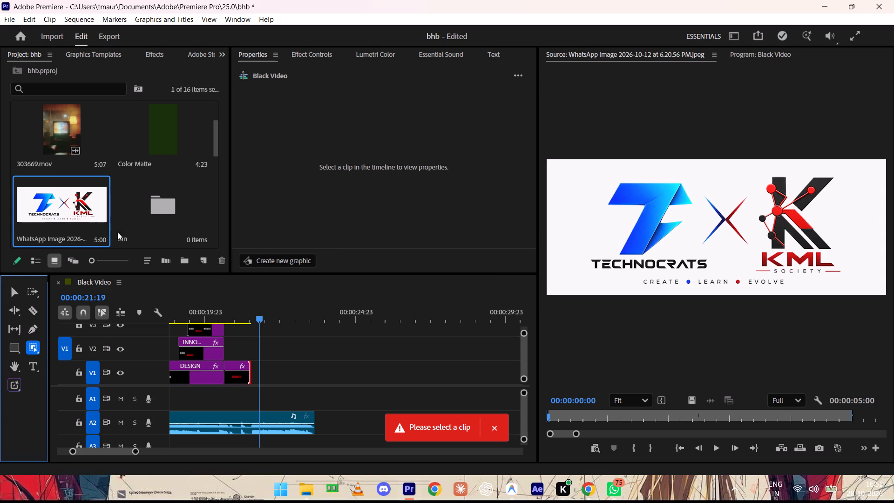
left_click_drag(80, 212, 251, 356)
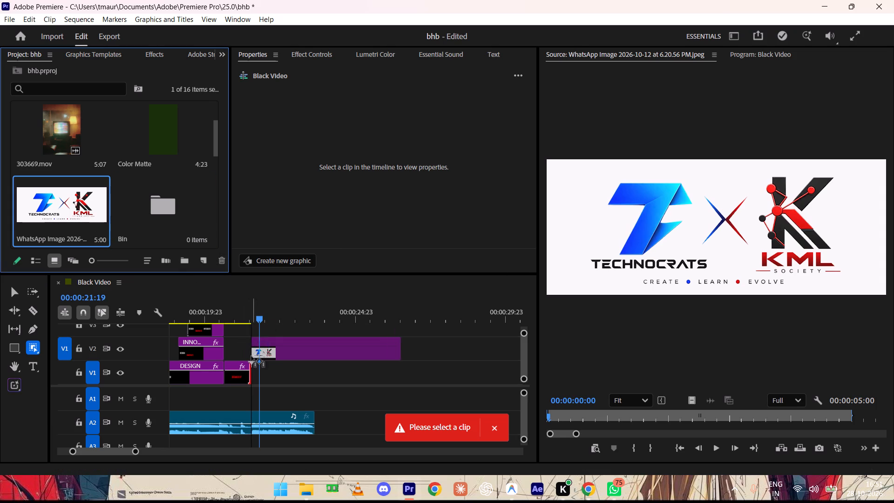
left_click_drag(251, 356, 251, 363)
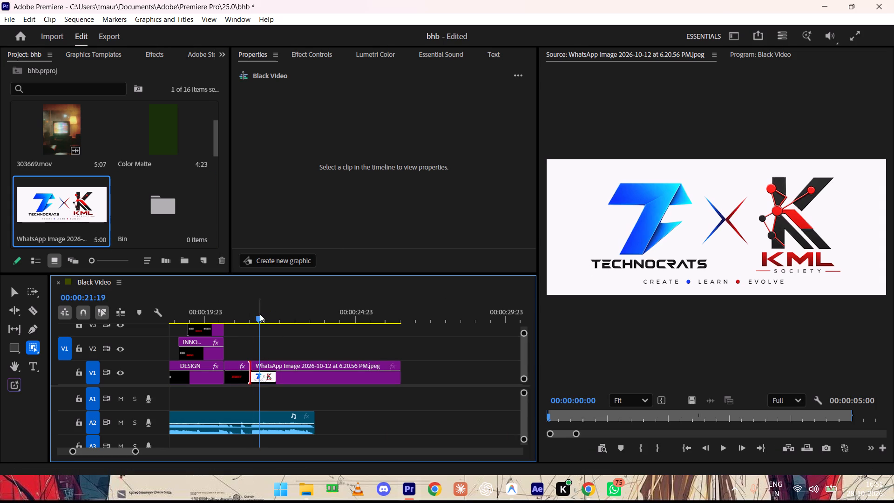
Play back the transition from the "ORGANISED BY" title into the logo image repeatedly to find the music beats.
left_click_drag(260, 314, 234, 313)
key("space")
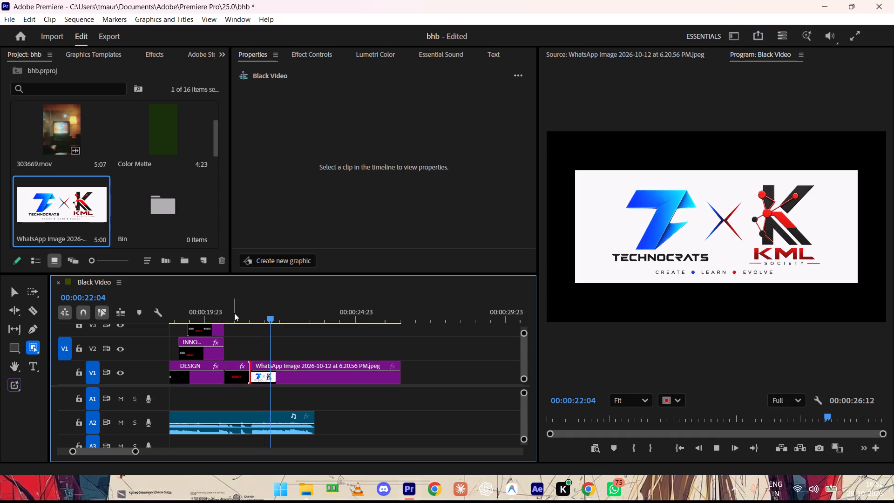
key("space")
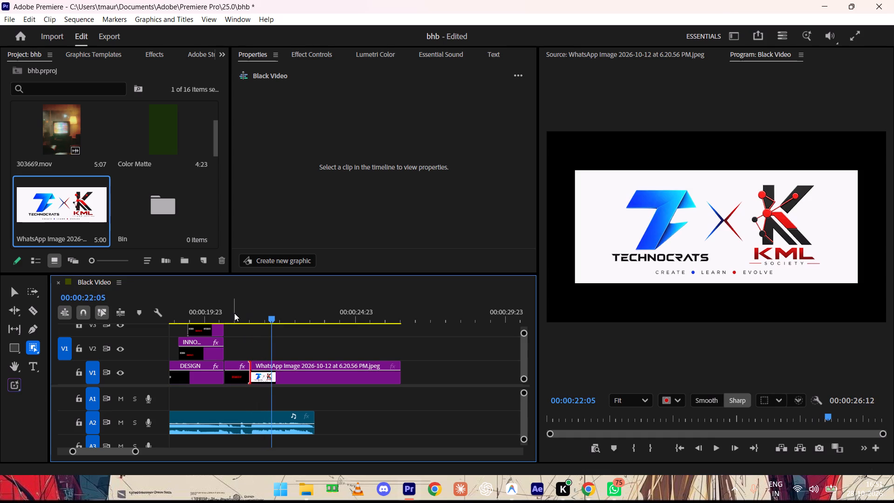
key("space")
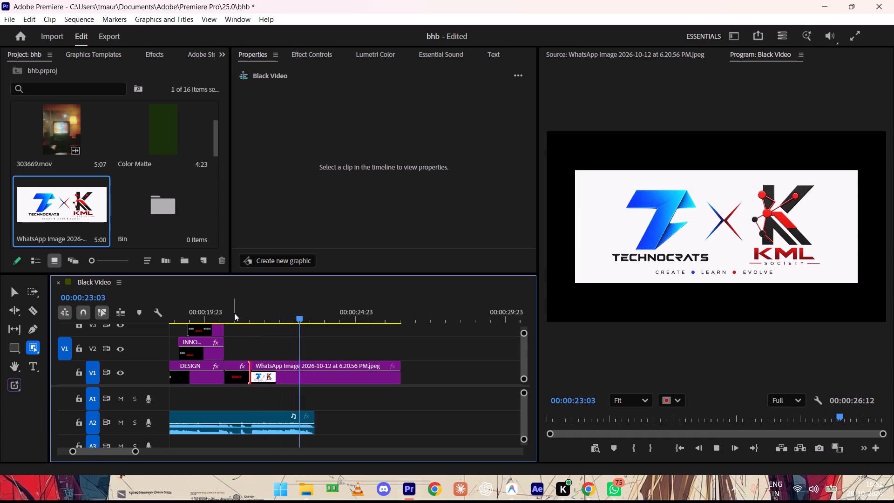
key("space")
left_click_drag(309, 318, 270, 318)
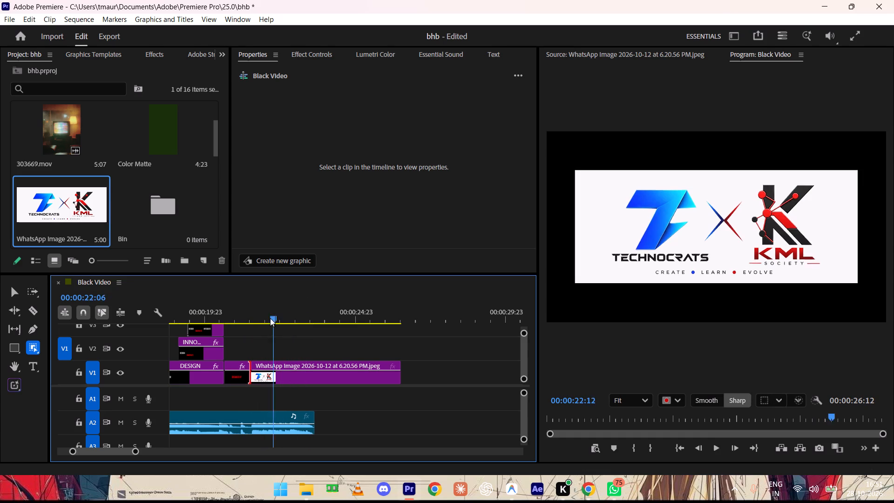
left_click_drag(270, 318, 244, 319)
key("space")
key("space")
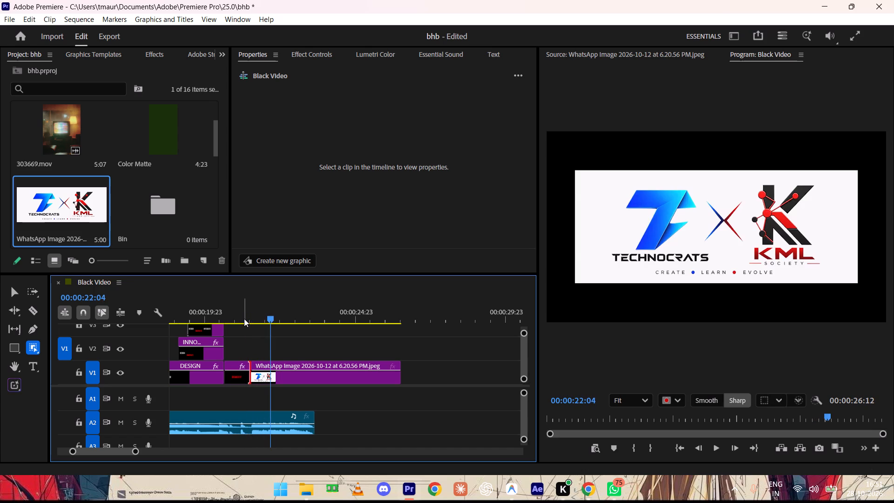
left_click_drag(271, 318, 262, 317)
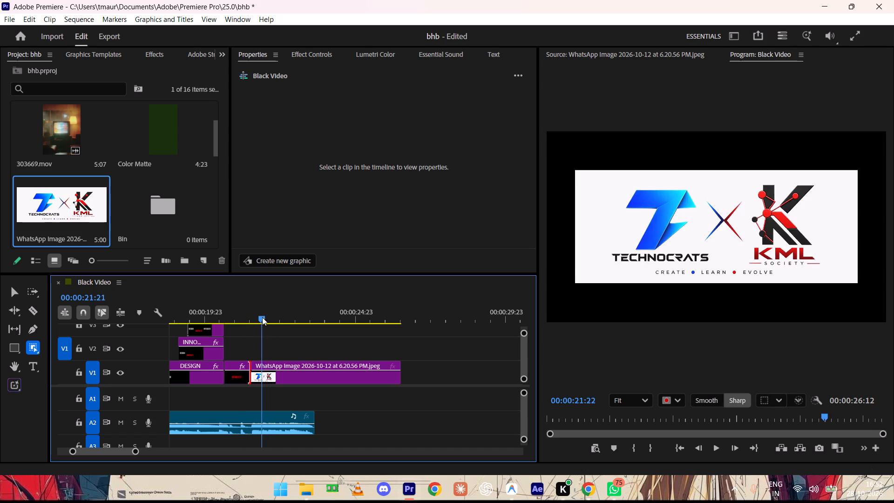
left_click_drag(262, 317, 247, 316)
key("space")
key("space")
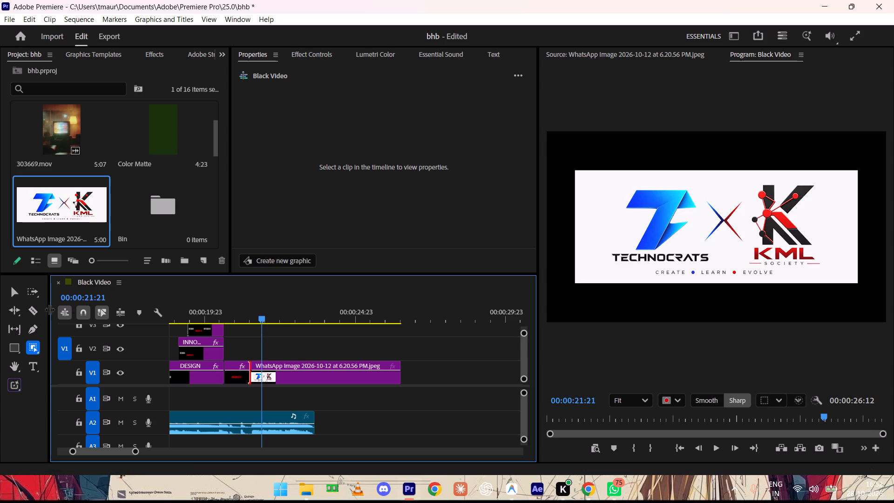
Split the logo image clip on V1 with the Razor tool on the music beats, at 00:00:21:17 and 00:00:21:22.
left_click(37, 309)
left_click_drag(258, 319, 244, 319)
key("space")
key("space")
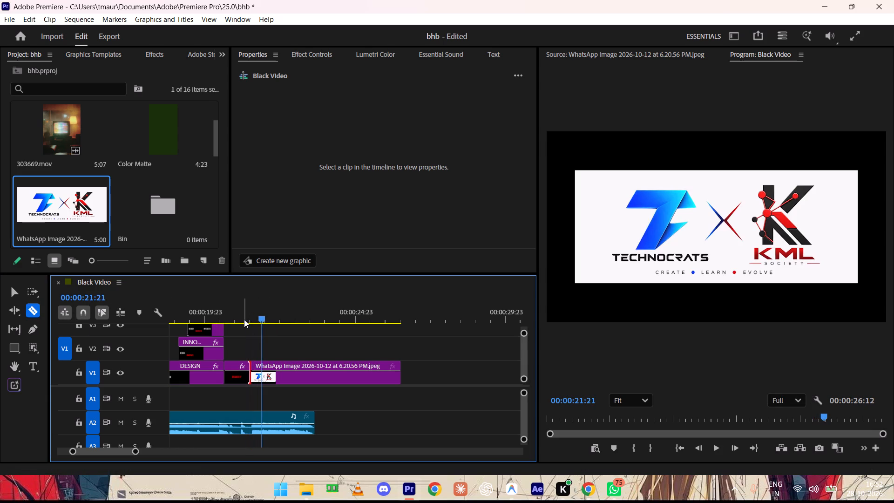
left_click_drag(263, 318, 259, 318)
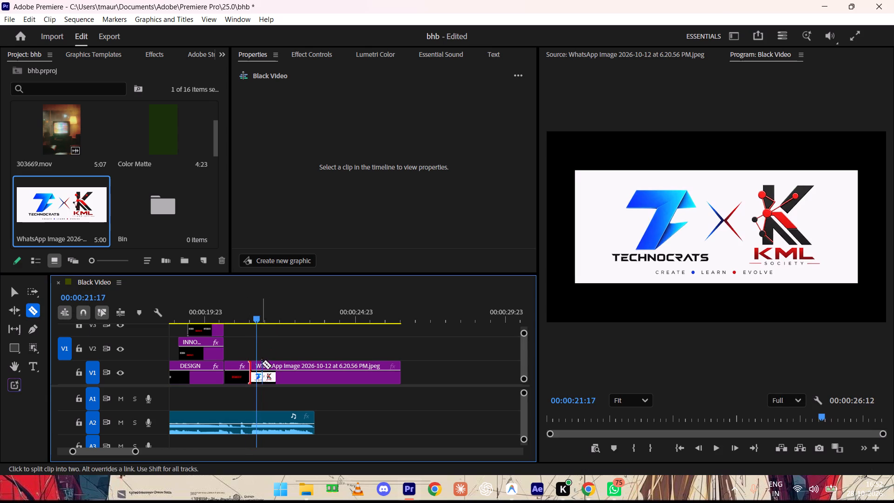
left_click_drag(257, 370, 257, 313)
left_click_drag(257, 313, 264, 317)
left_click(267, 371)
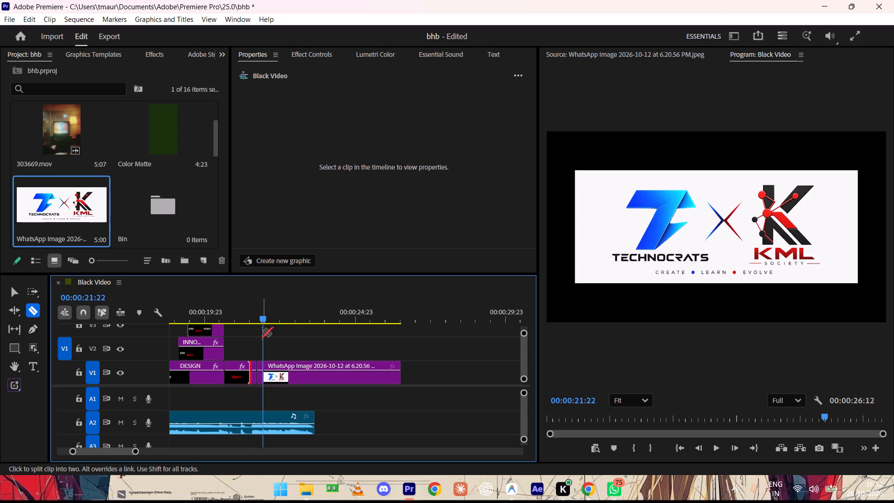
left_click_drag(264, 318, 272, 322)
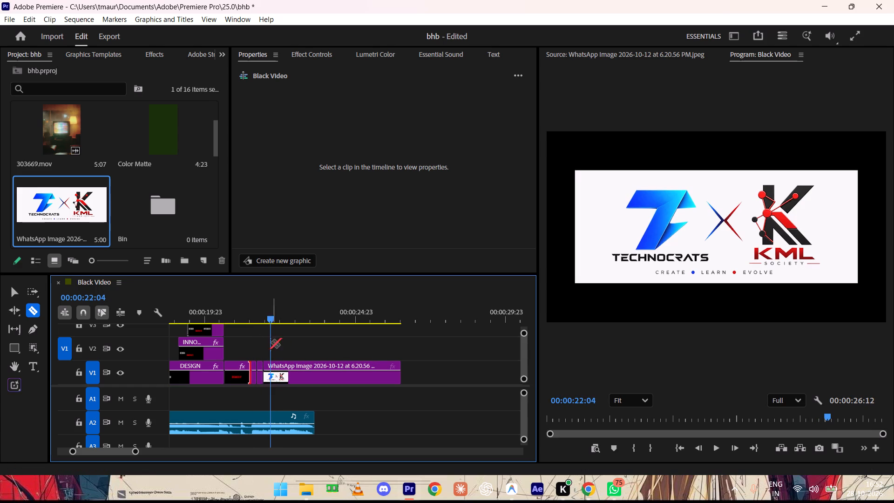
Split the TECHNOCRATS x KML logo clip on V1 at 00:00:22:04.
left_click(268, 368)
Set the scale of the first short logo segment, right after the "ORGANISED BY" clip on V1, to 50%.
left_click(16, 289)
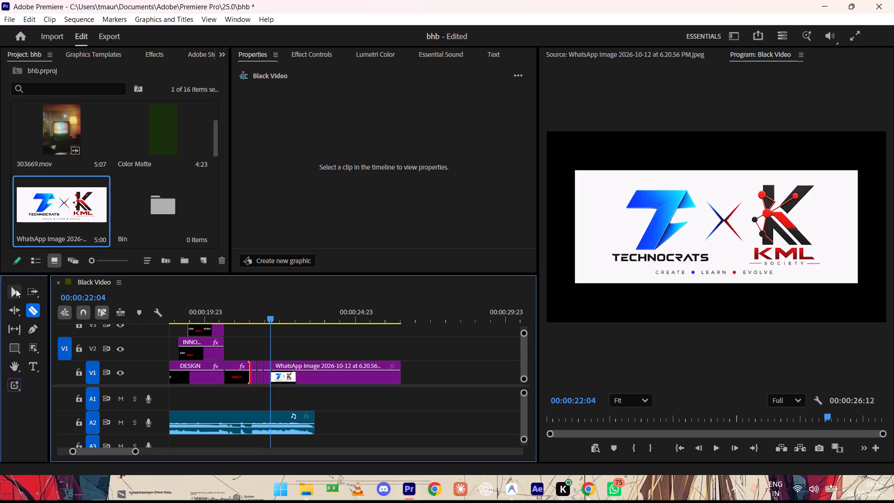
left_click(253, 373)
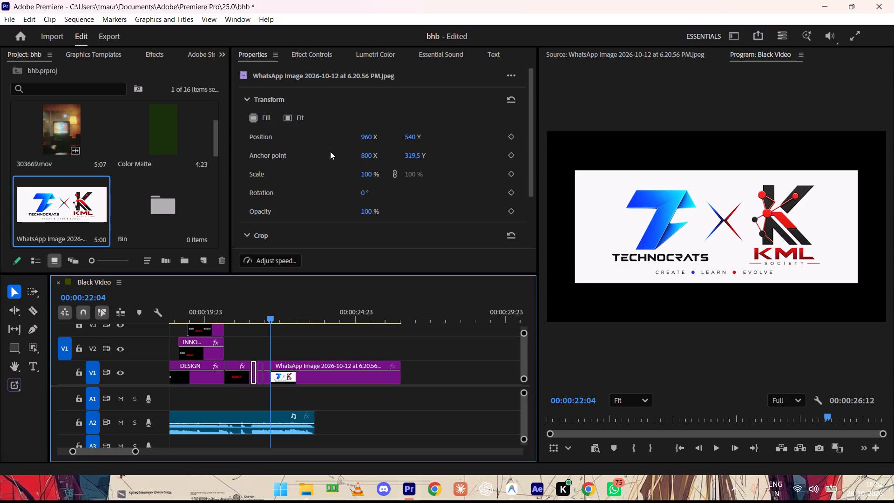
left_click_drag(372, 174, 357, 183)
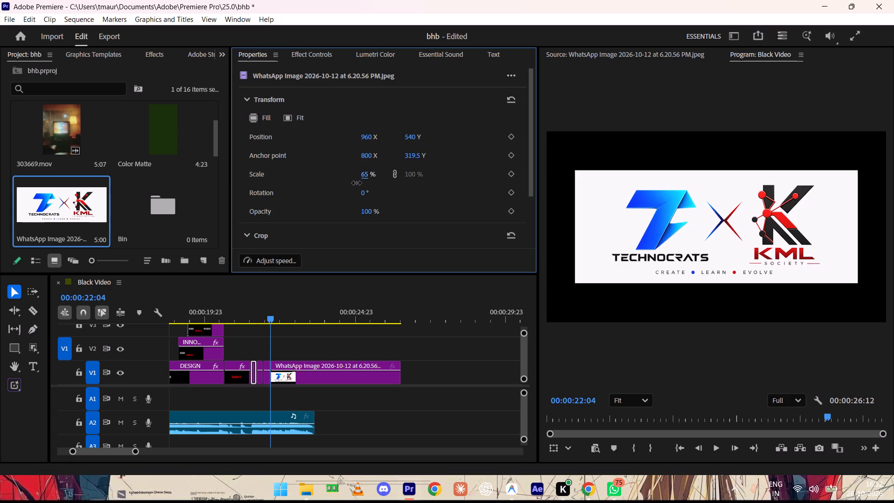
left_click_drag(357, 183, 350, 185)
left_click_drag(350, 185, 352, 186)
Set the scale of the second short logo segment on V1, at 00:00:21:19, to 75%.
left_click_drag(270, 319, 260, 319)
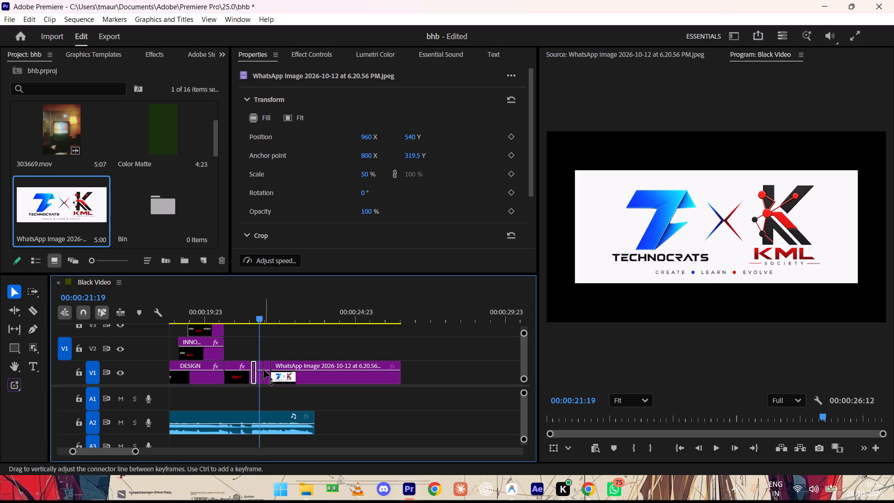
left_click(261, 370)
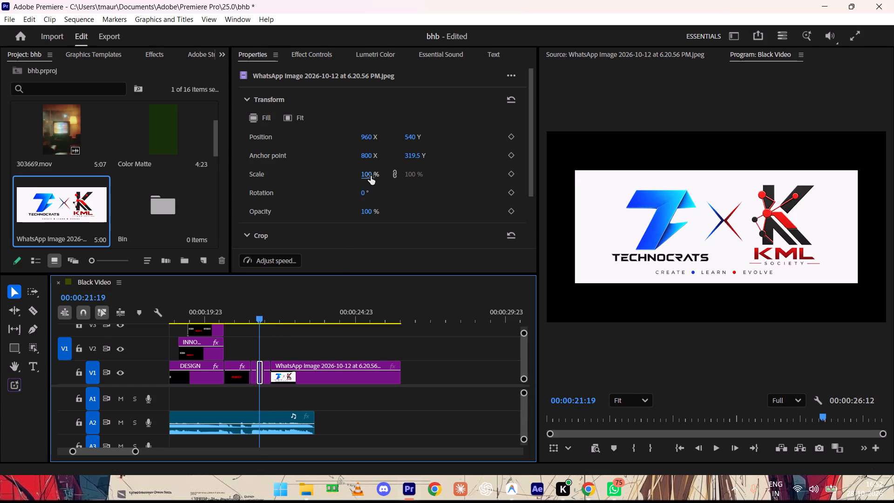
left_click_drag(371, 176, 359, 181)
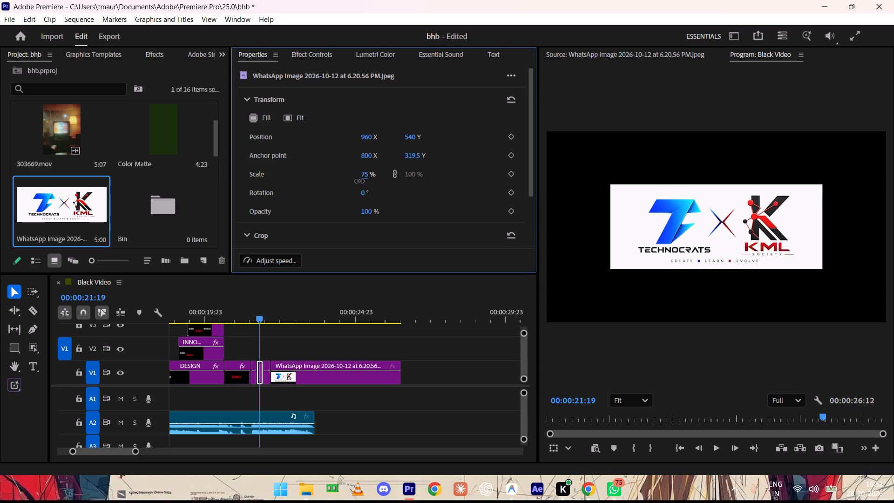
left_click_drag(359, 181, 360, 181)
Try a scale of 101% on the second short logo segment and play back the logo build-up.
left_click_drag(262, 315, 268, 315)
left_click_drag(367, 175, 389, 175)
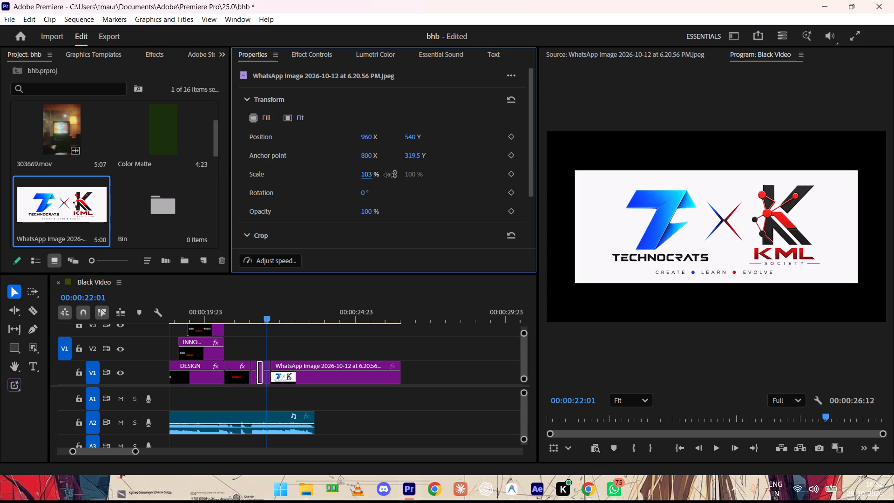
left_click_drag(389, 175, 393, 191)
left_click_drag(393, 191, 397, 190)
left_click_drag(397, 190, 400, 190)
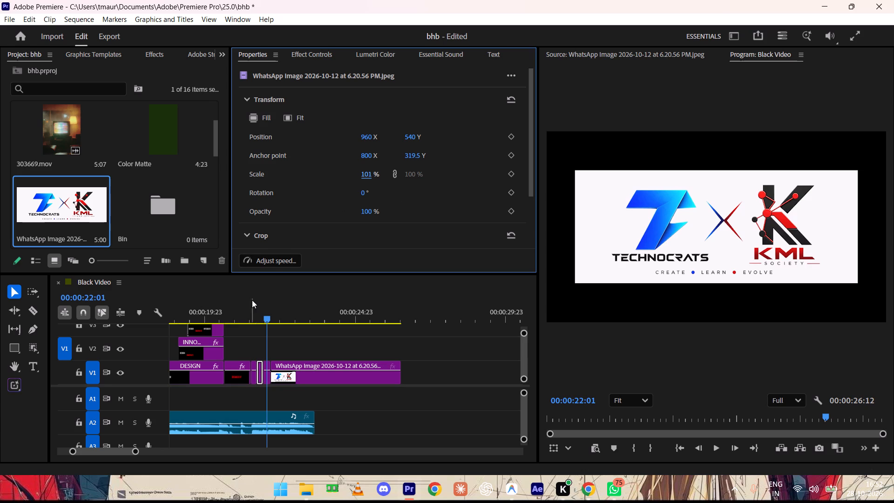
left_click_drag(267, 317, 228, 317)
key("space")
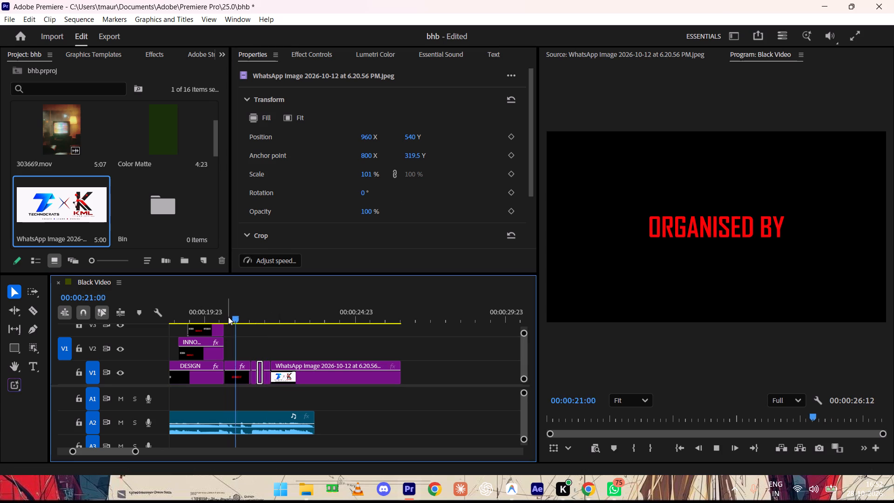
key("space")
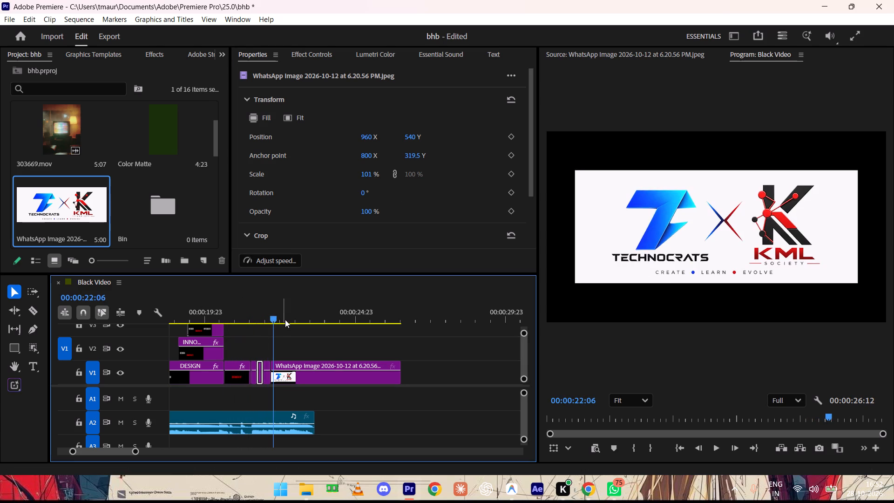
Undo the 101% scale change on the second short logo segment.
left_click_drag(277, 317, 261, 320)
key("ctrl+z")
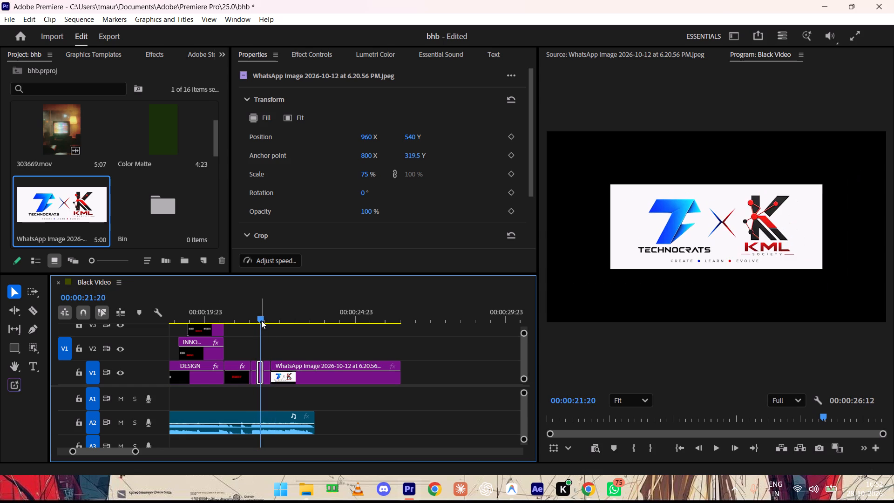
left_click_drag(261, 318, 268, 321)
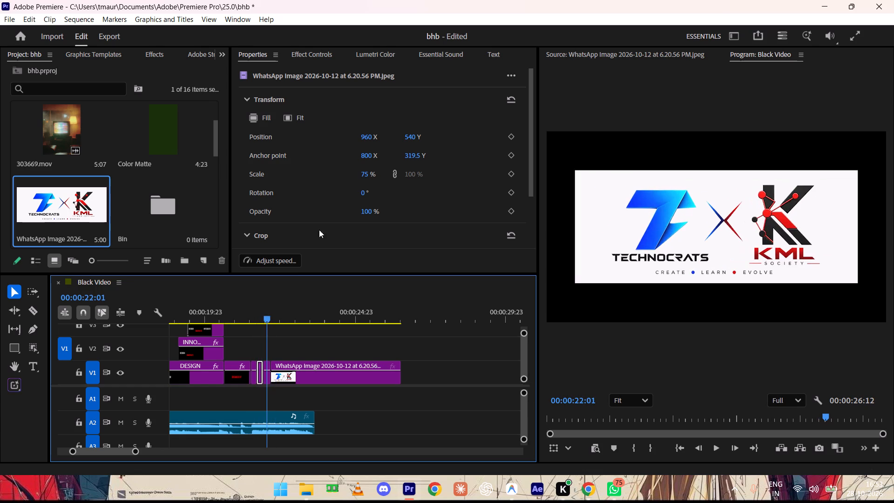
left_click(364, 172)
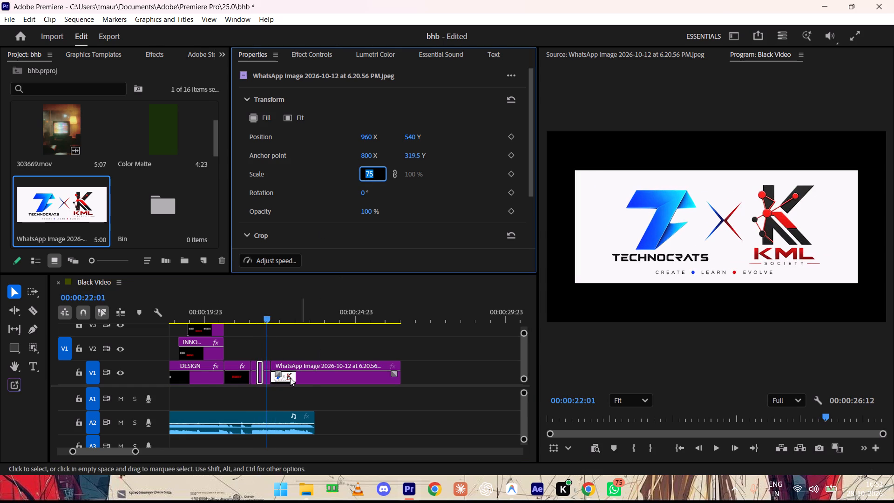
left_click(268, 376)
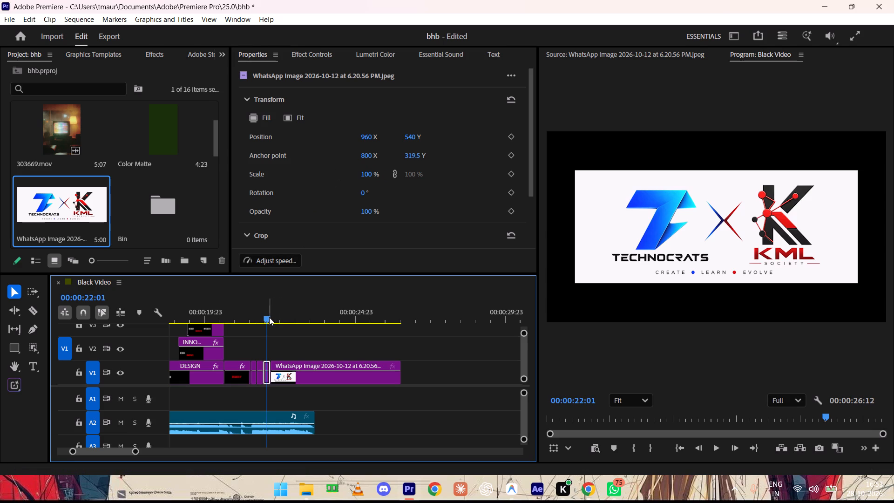
Play back the logo segments repeatedly from the "ORGANISED BY" title onward to check the stepped scaling against the music.
left_click_drag(269, 317, 235, 316)
key("space")
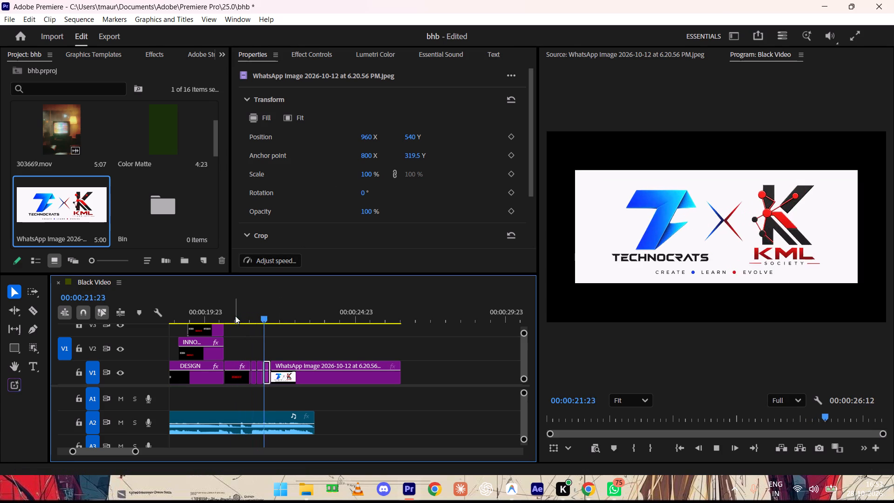
key("space")
key("space")
key("space")
key("space")
key("space")
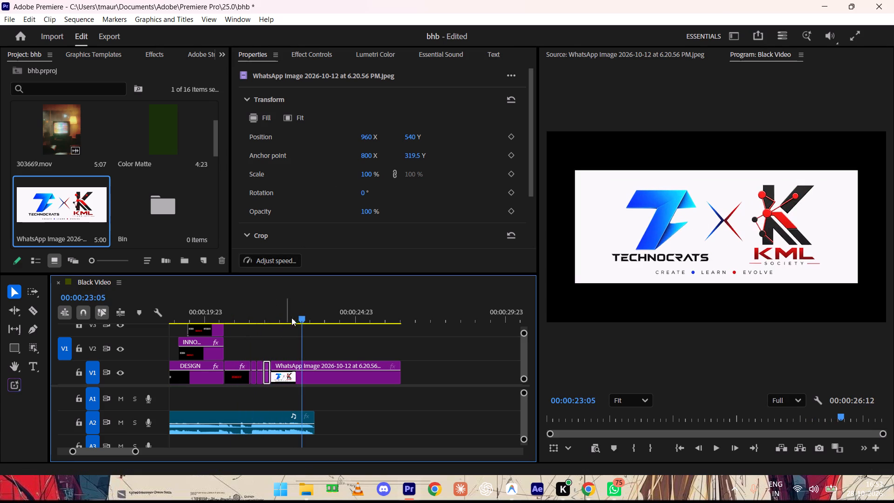
left_click_drag(302, 315, 253, 313)
key("space")
key("space")
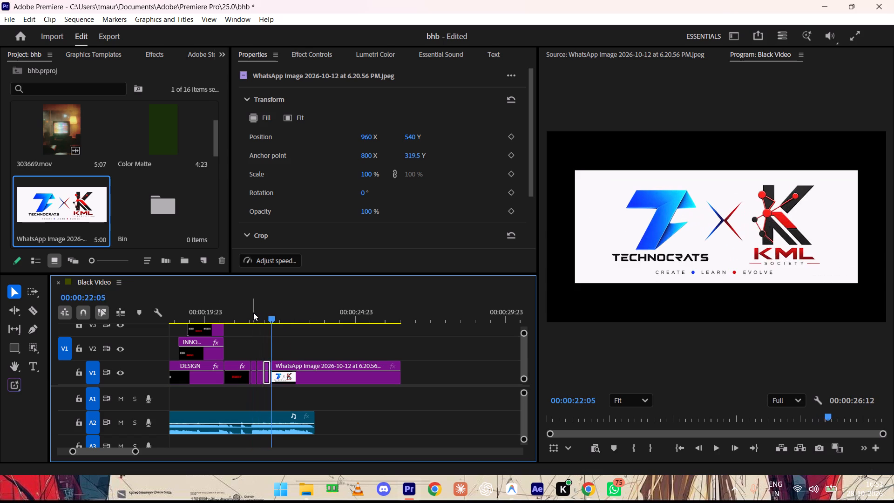
key("space")
key("space")
key("space")
key("space")
key("space")
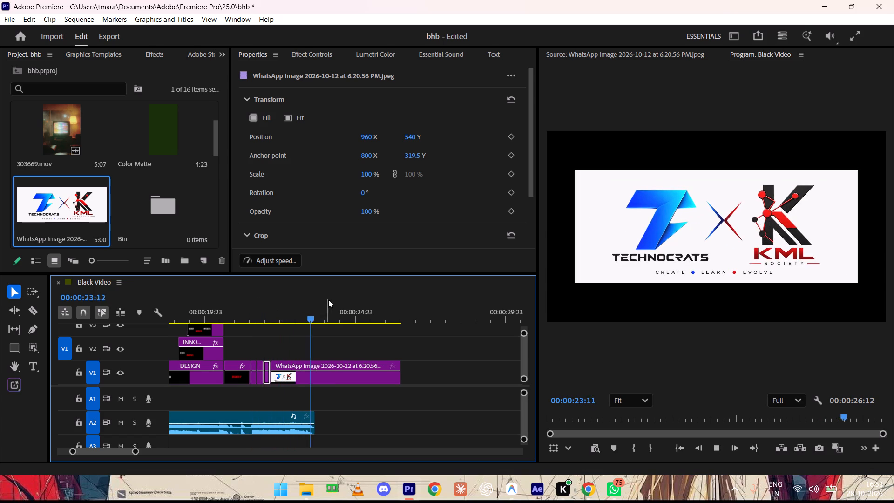
Play back from the DESIGN, INNOVATE and INTEGRATE titles at 00:00:20:01 through the logo to check the ending's timing.
left_click_drag(348, 307, 208, 322)
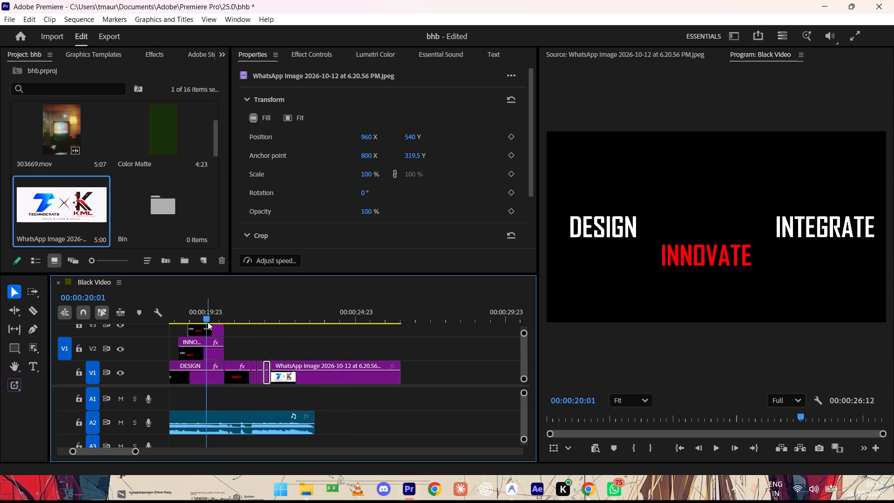
key("space")
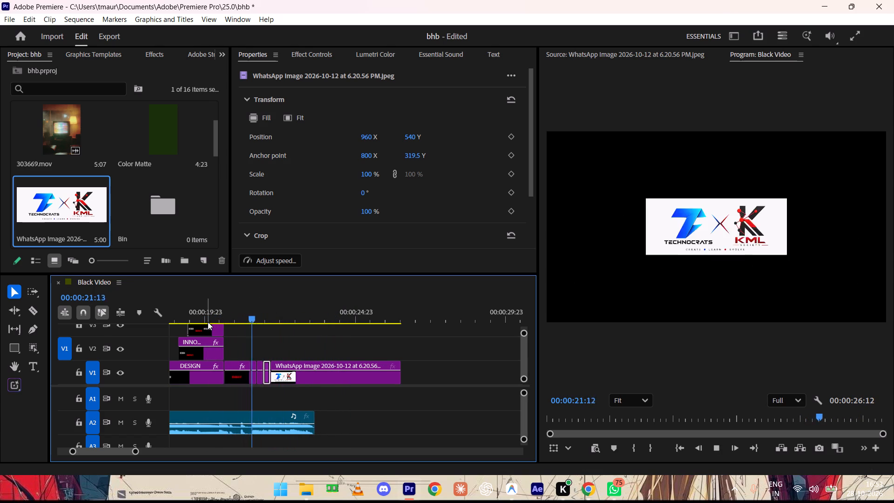
key("space")
key("space")
key("space")
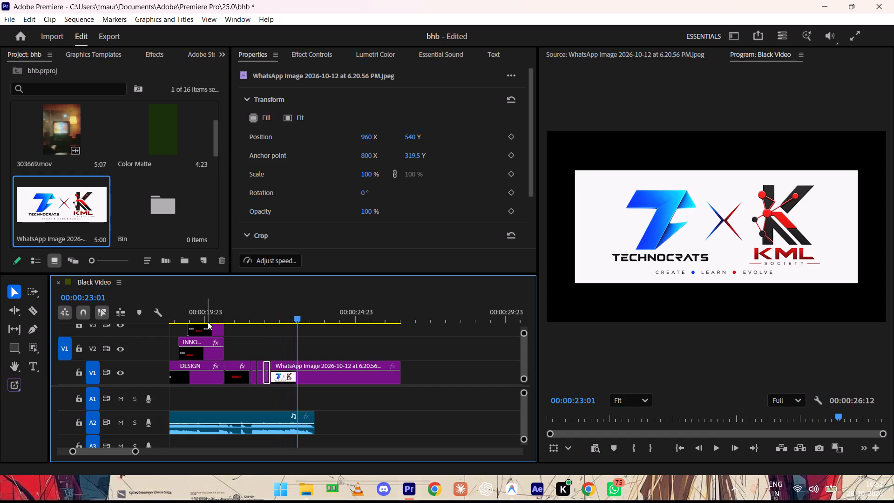
key("space")
key("space")
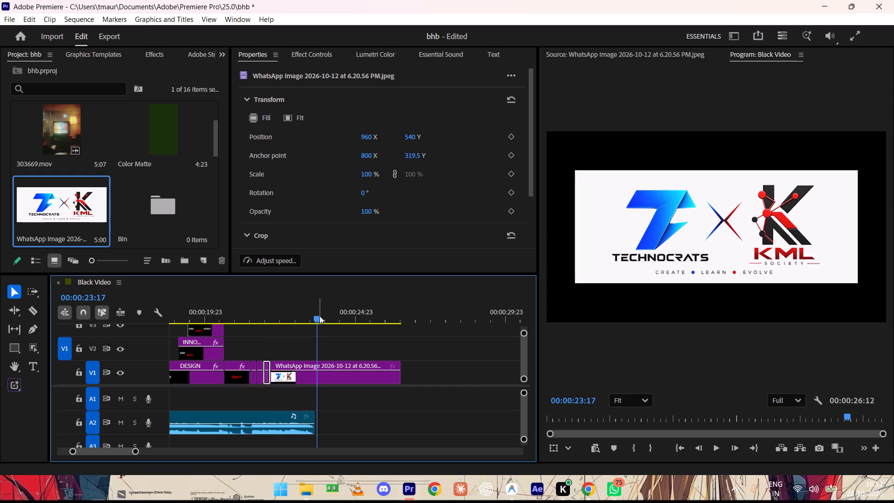
Replay the logo section to locate the next beat and split the logo clip on V1 at 00:00:22:14.
left_click_drag(318, 316, 252, 327)
key("space")
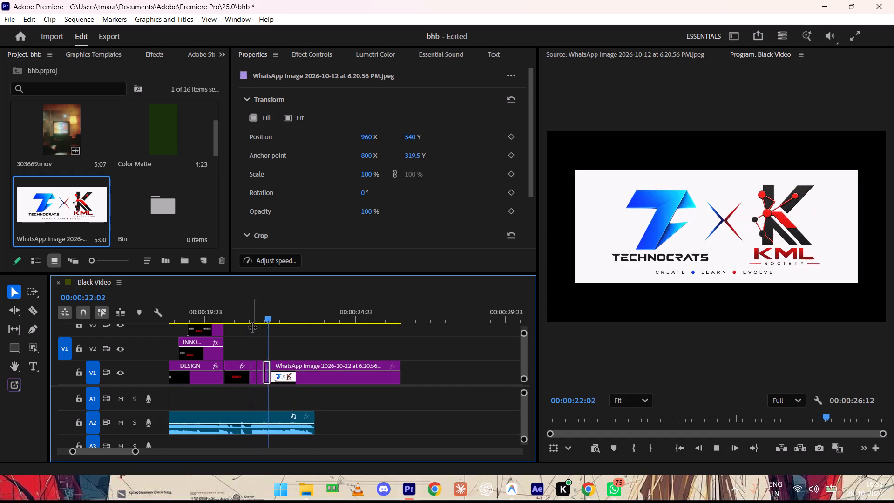
key("space")
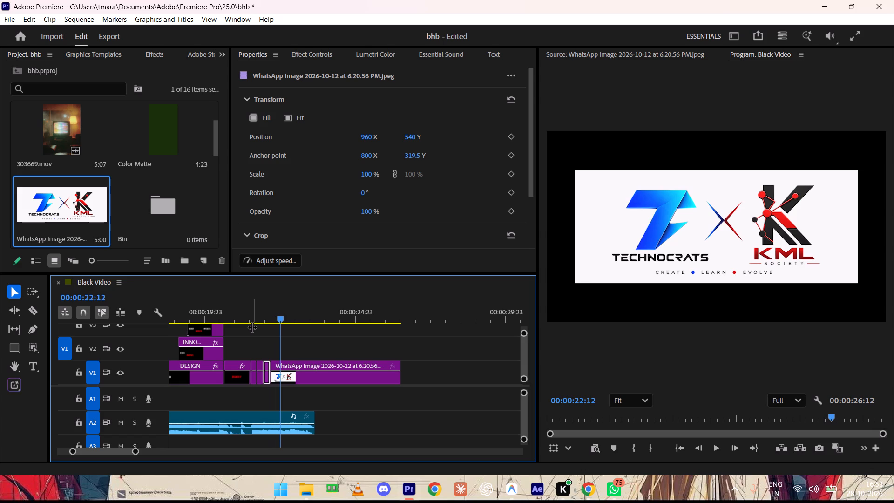
left_click(279, 318)
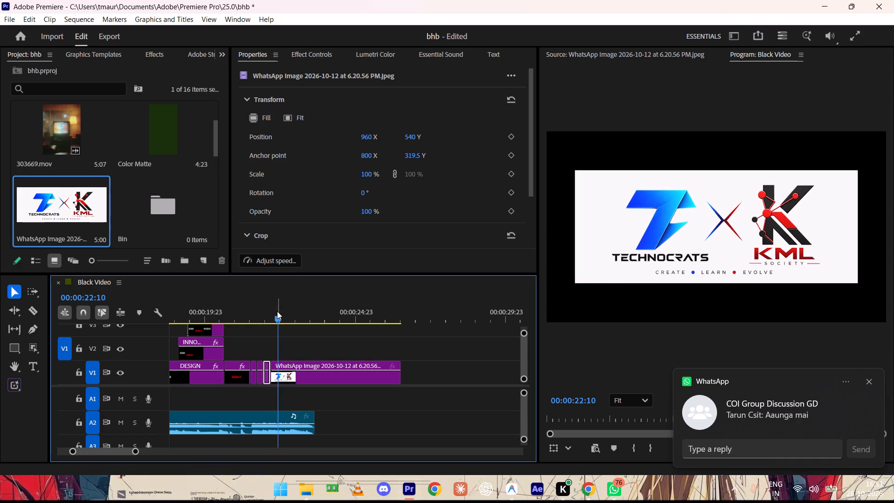
left_click_drag(274, 319, 258, 321)
key("space")
key("space")
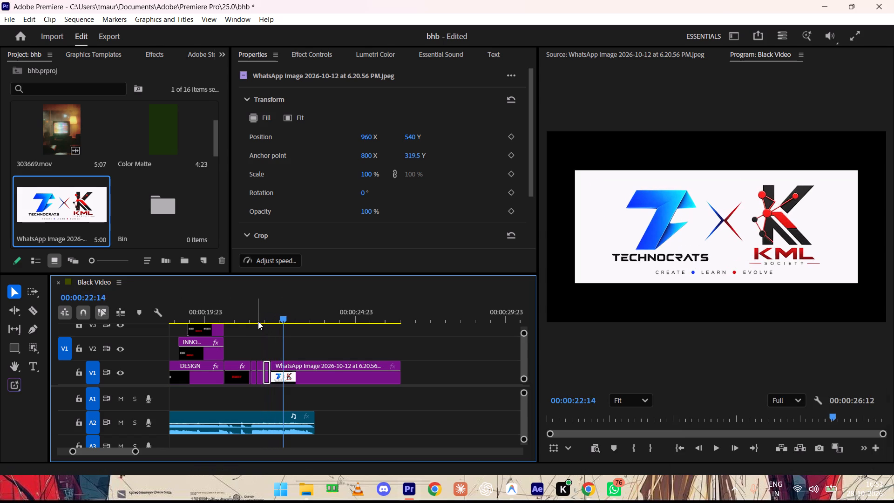
left_click_drag(37, 310, 143, 313)
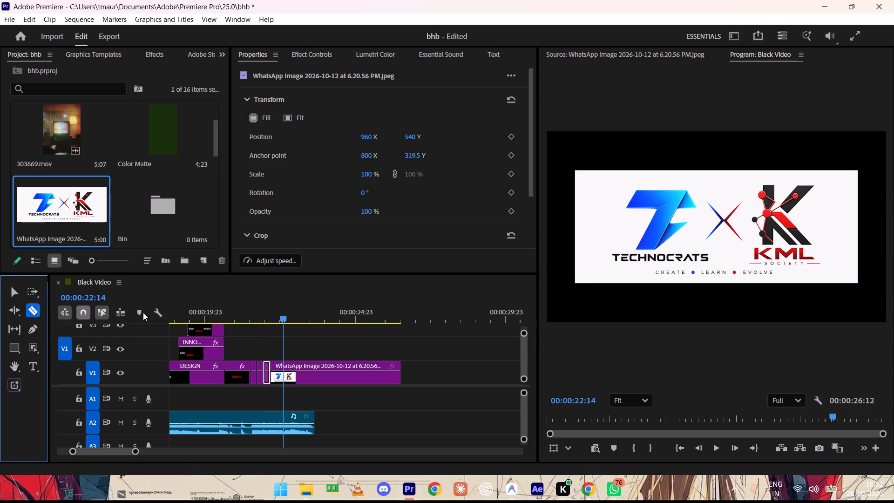
left_click_drag(143, 313, 284, 373)
left_click_drag(284, 373, 287, 347)
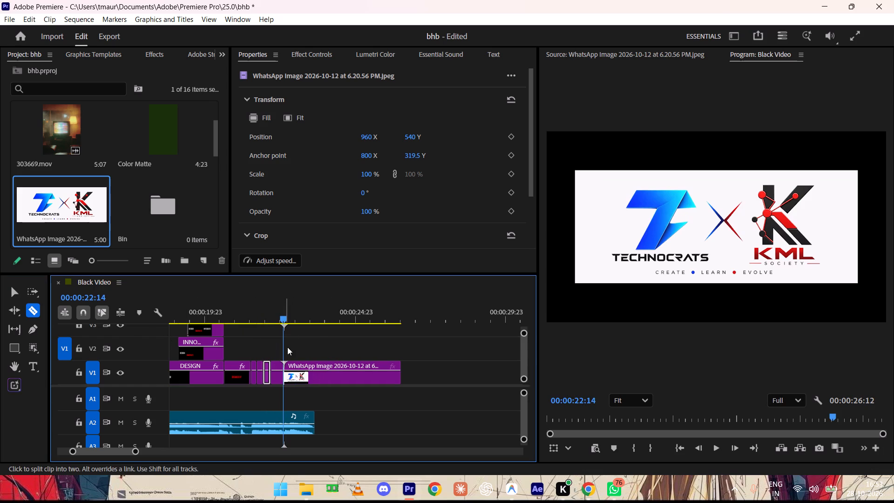
Split the last logo clip on V1 at about 00:00:23:09 and delete the remainder after the cut.
left_click_drag(287, 347, 284, 316)
left_click_drag(284, 316, 305, 323)
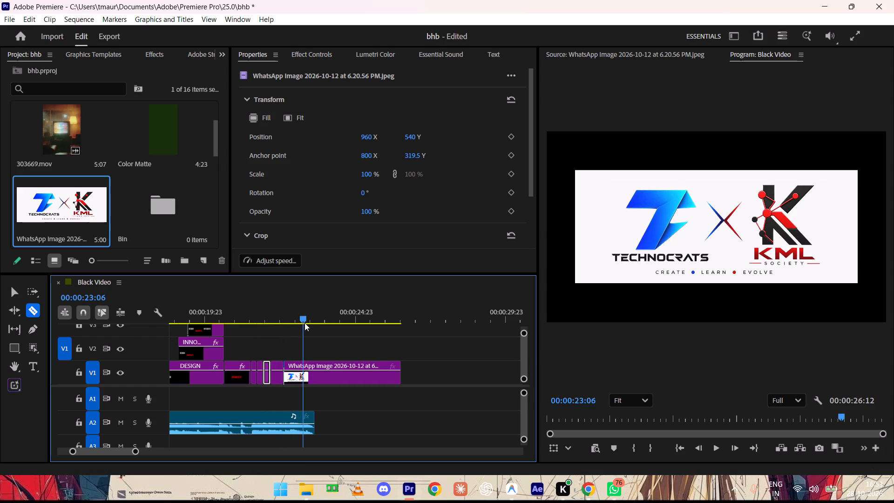
left_click_drag(305, 323, 308, 324)
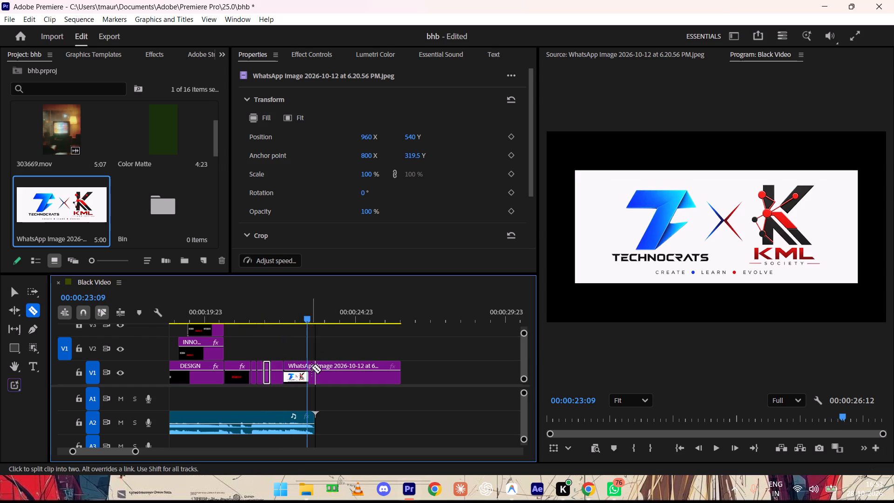
left_click_drag(309, 371, 338, 367)
right_click(338, 367)
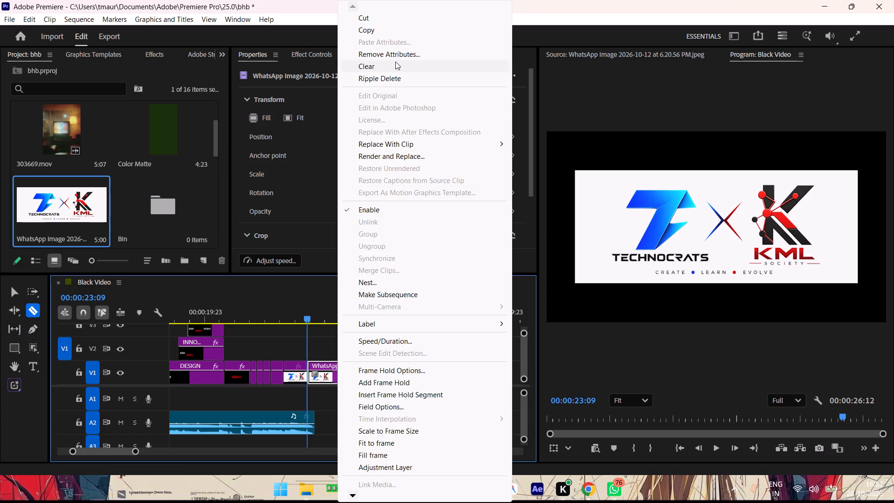
Delete the leftover part of the logo clip after the cut at 00:00:23:09 on V1.
left_click(395, 61)
Scale the second-to-last logo segment on V1, around 00:00:22:12, down to 40%.
left_click_drag(305, 313, 289, 321)
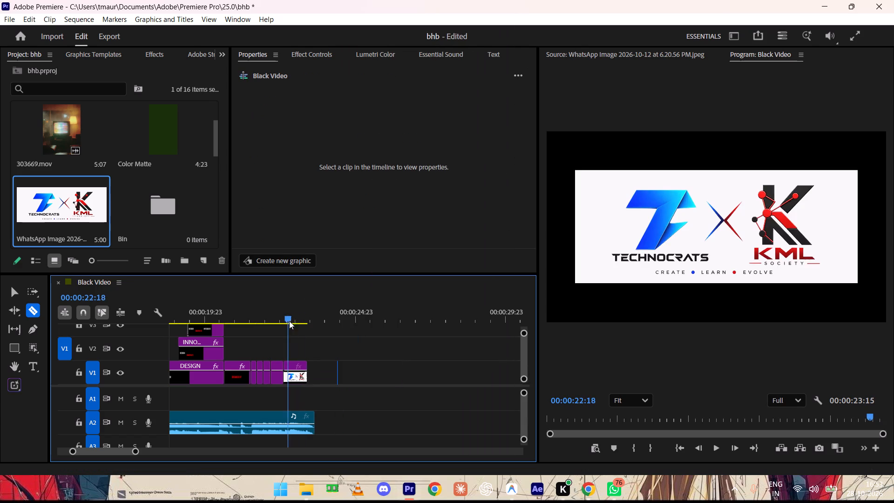
left_click_drag(289, 321, 282, 326)
left_click(16, 292)
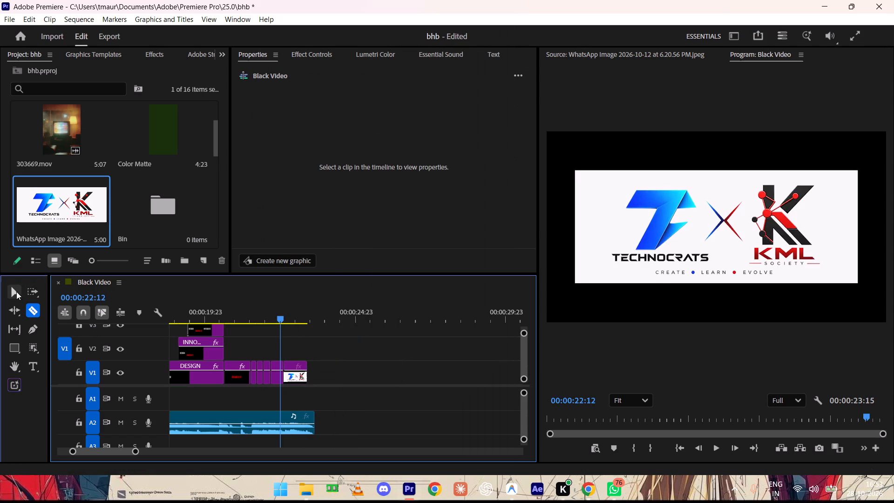
left_click(276, 369)
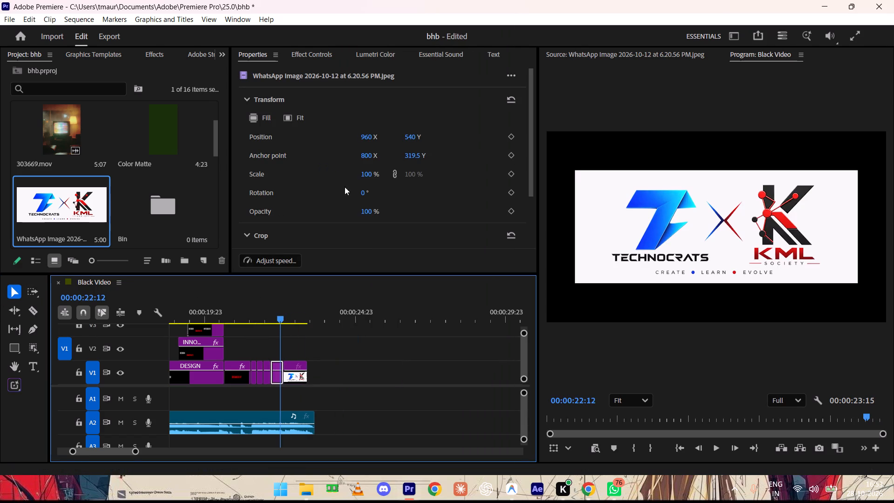
left_click_drag(366, 175, 340, 185)
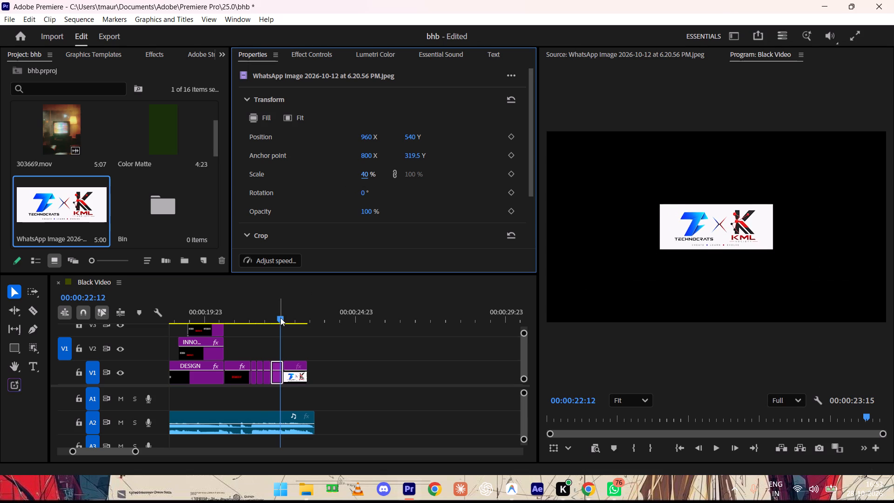
Replay the logo segments briefly and scale the last logo segment on V1 up to 117%.
left_click_drag(280, 318, 251, 330)
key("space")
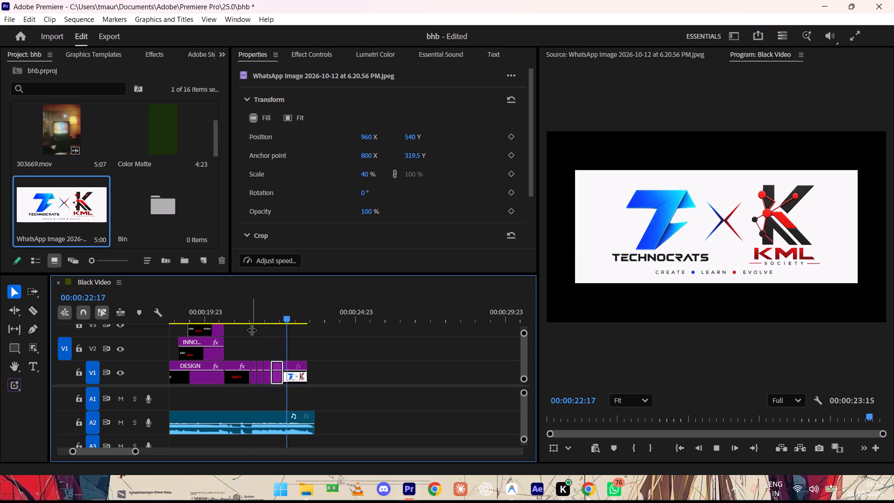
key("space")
left_click(295, 380)
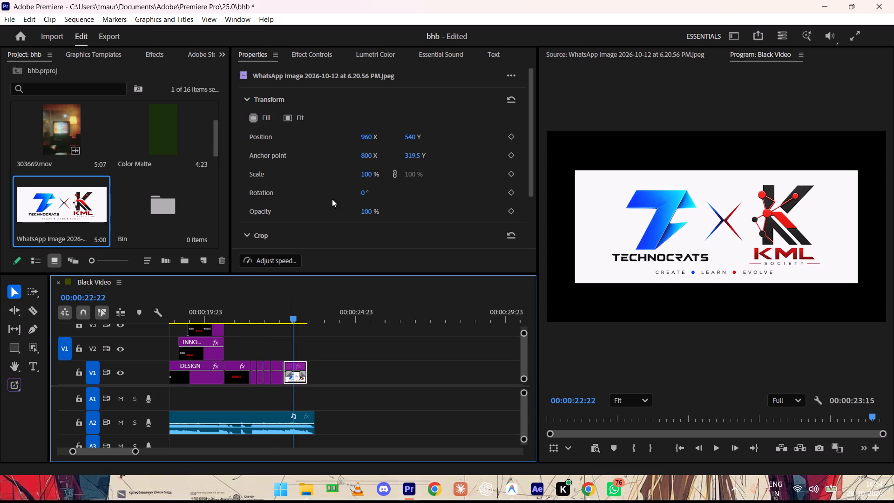
left_click_drag(364, 177, 375, 178)
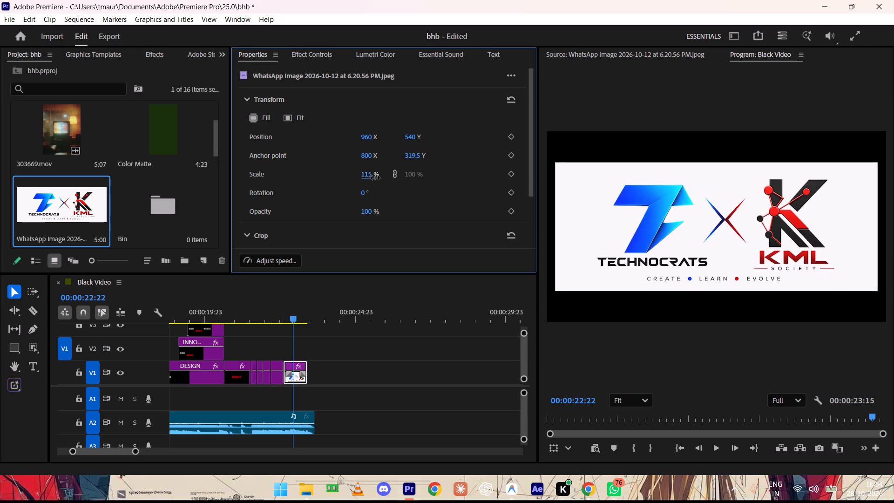
left_click_drag(375, 178, 377, 178)
Play back from the "ORGANISED BY" title through the last logo segment repeatedly to check the scale changes against the music.
left_click_drag(293, 319, 226, 320)
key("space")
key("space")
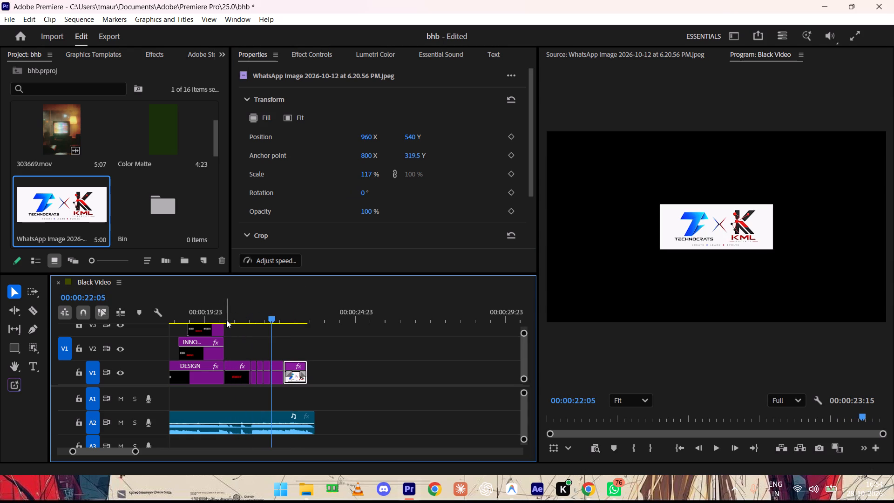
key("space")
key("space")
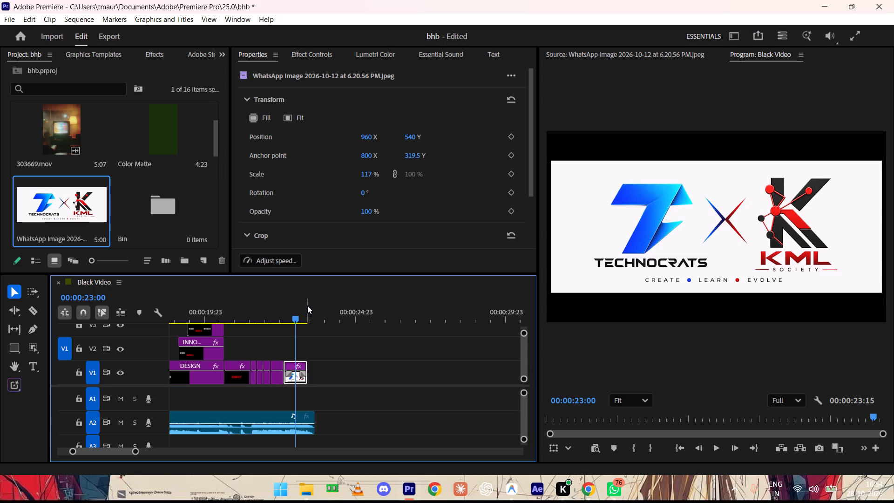
left_click_drag(298, 315, 251, 330)
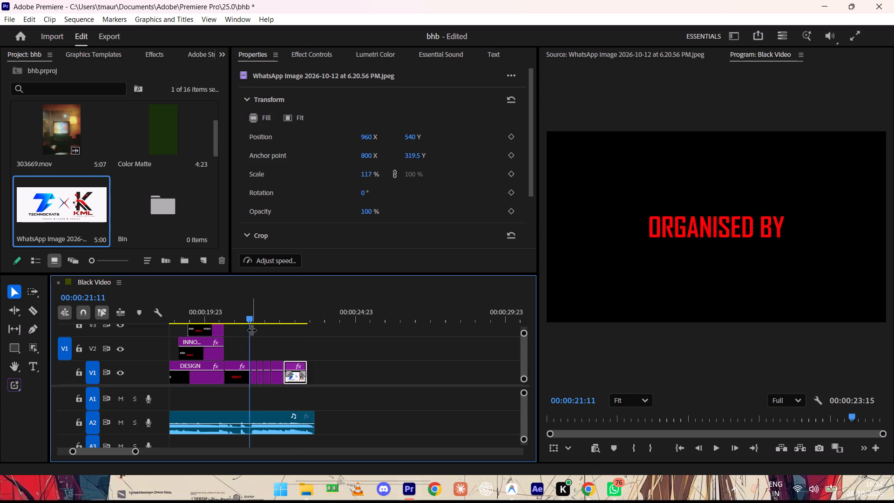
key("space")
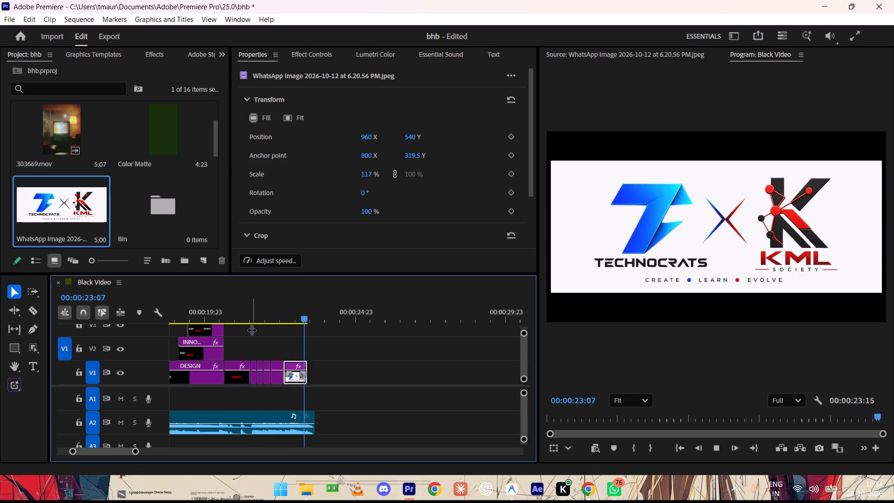
Play back the logo ending around 00:00:23:09 and the whole promo from near its start to check the timing against the music.
key("space")
left_click(308, 315)
key("space")
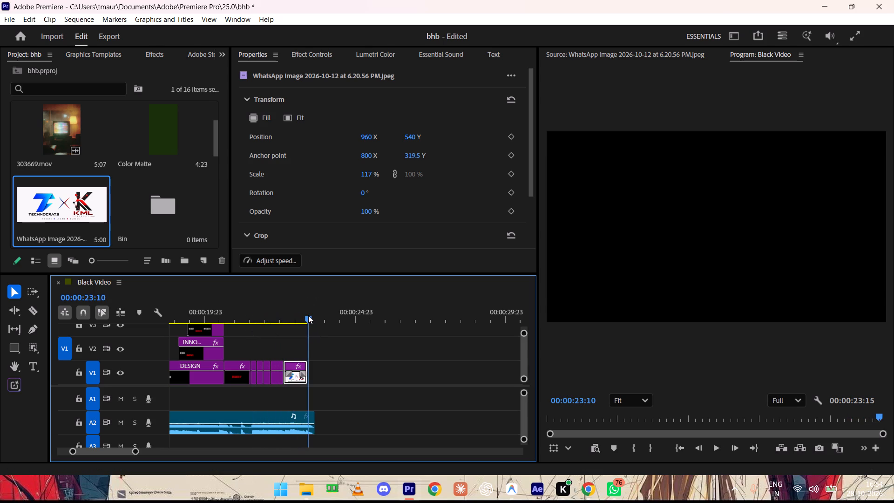
key("space")
left_click(308, 315)
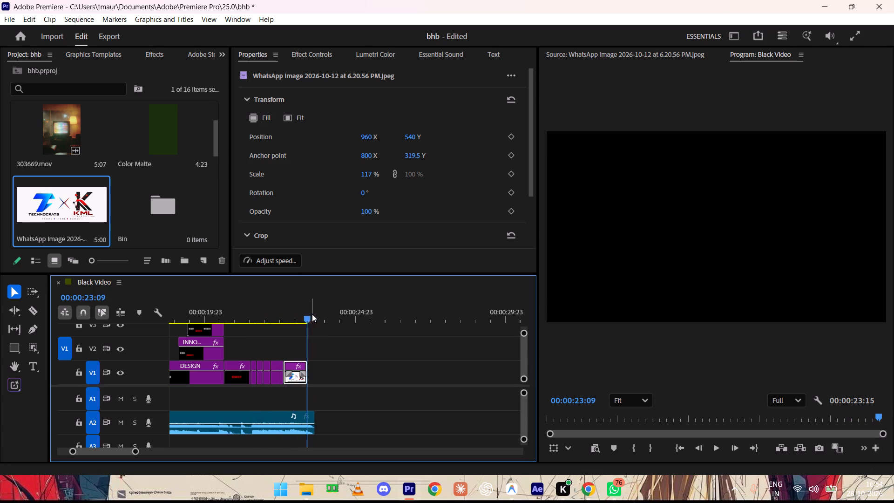
left_click_drag(312, 313, 26, 371)
key("space")
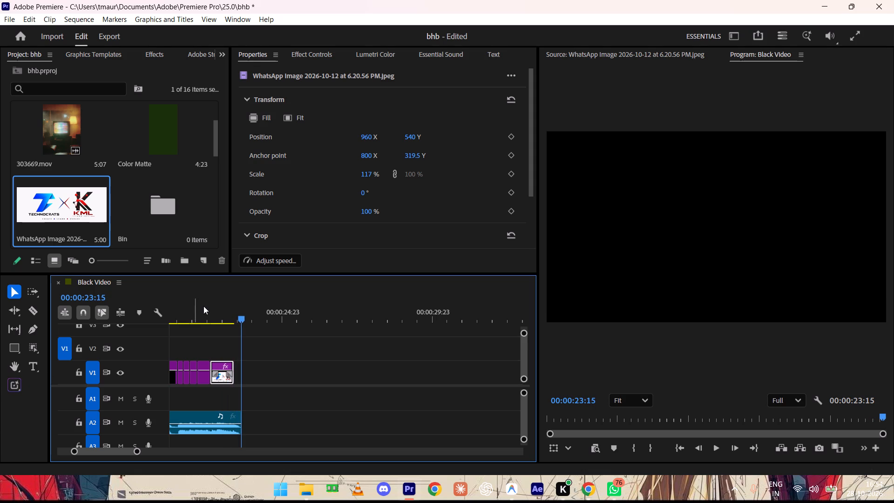
Add a short transition at the end of the last logo segment on V1 and play back from 00:00:22:06 to check it.
left_click_drag(228, 374, 223, 367)
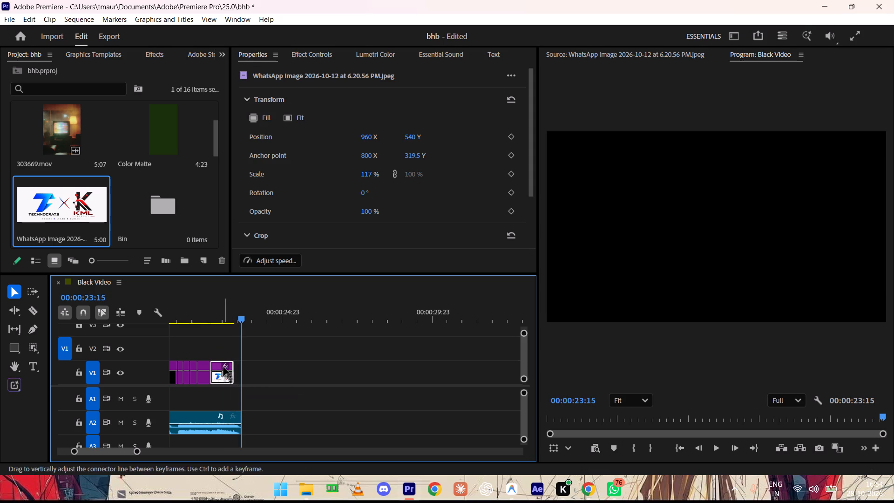
left_click_drag(242, 323, 239, 316)
left_click_drag(239, 316, 197, 322)
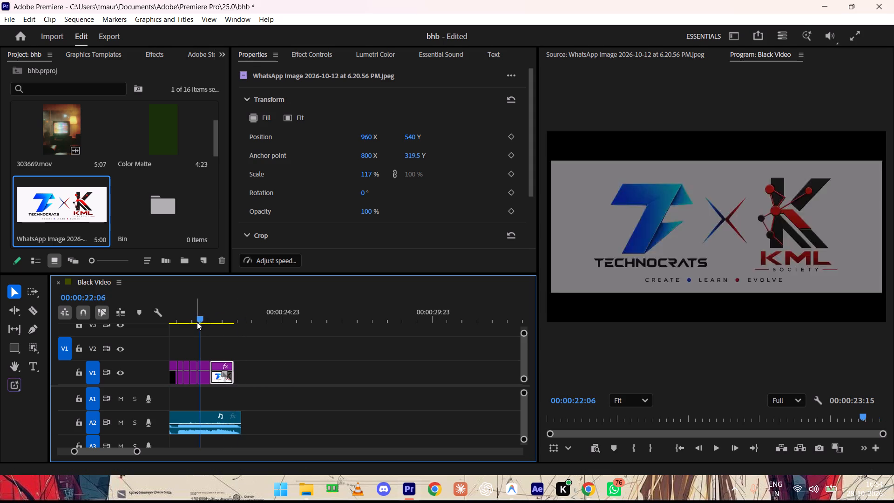
key("space")
key("space")
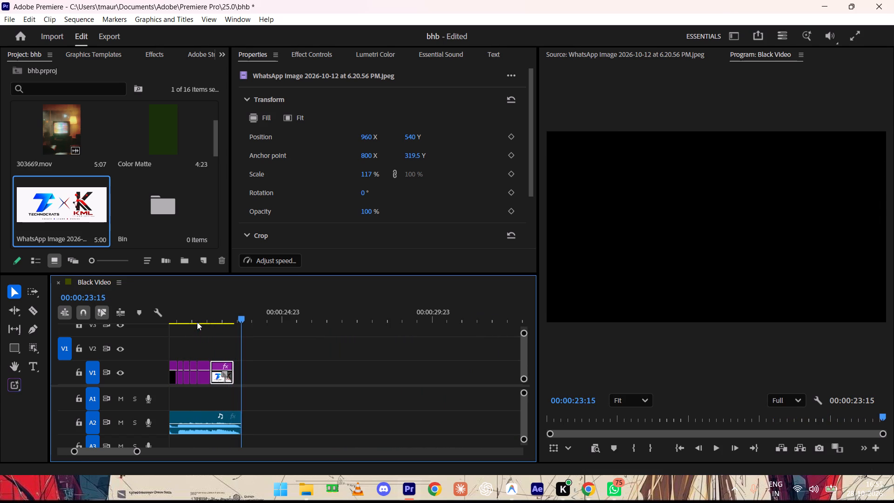
Export the entire Black Video sequence as Black Video_1.mp4 to Downloads in H.264 with the Match Source - Adaptive High Bitrate preset.
left_click(112, 32)
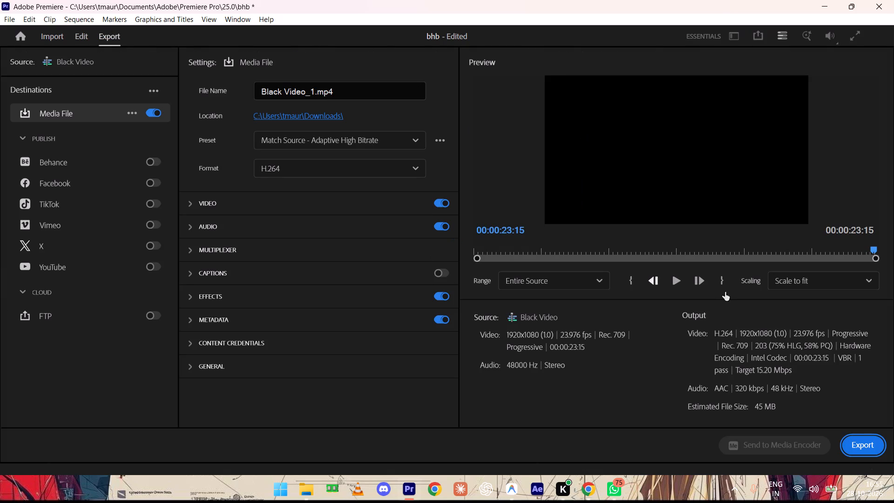
left_click(871, 450)
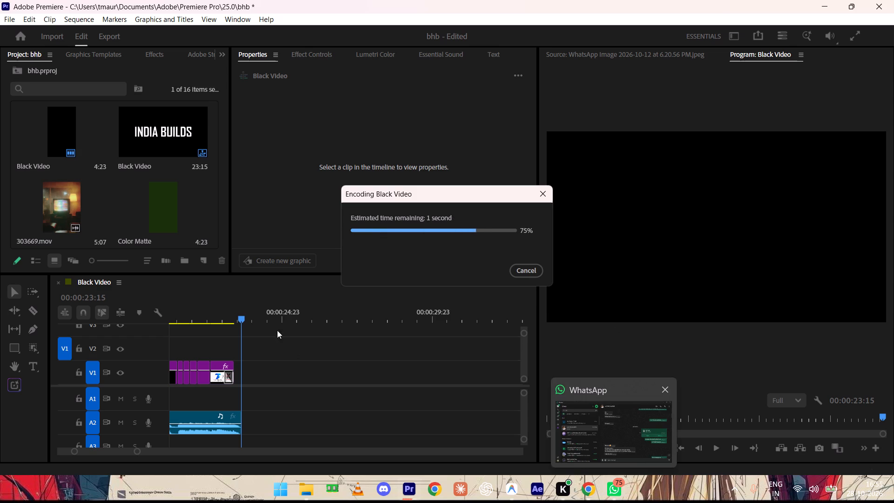
Play back the promo from near the start of the timeline to review the edit.
left_click_drag(239, 319, 0, 336)
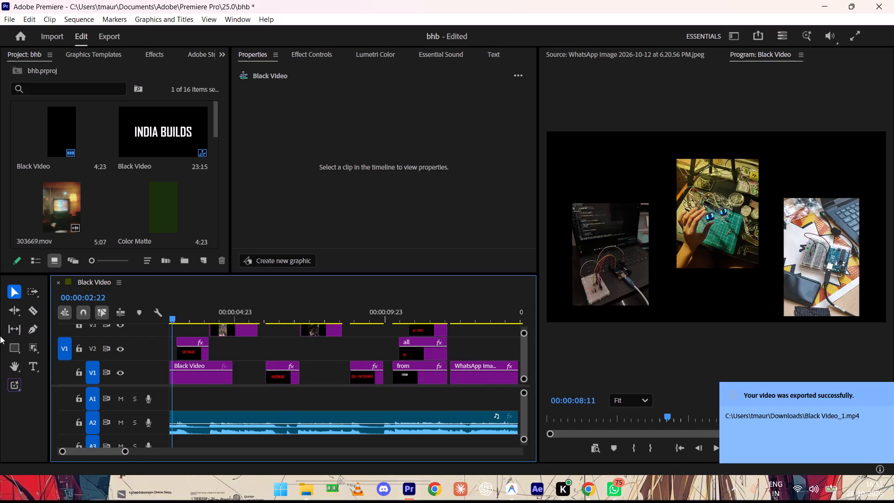
key("space")
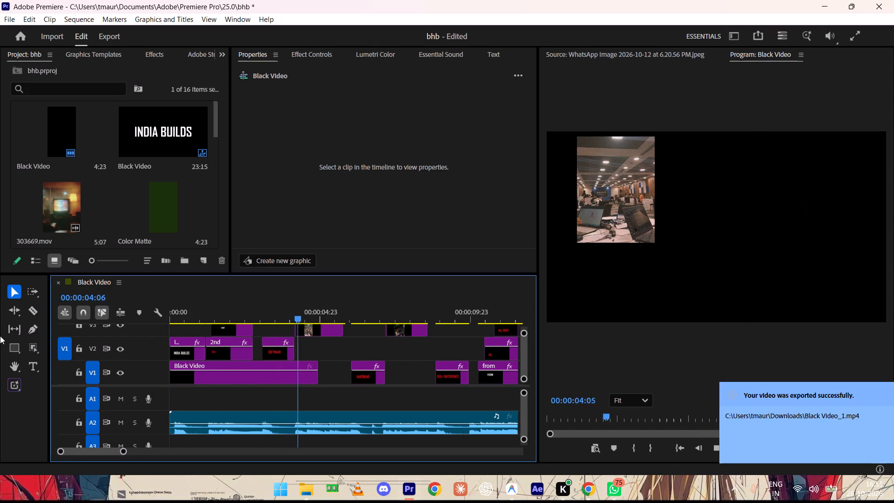
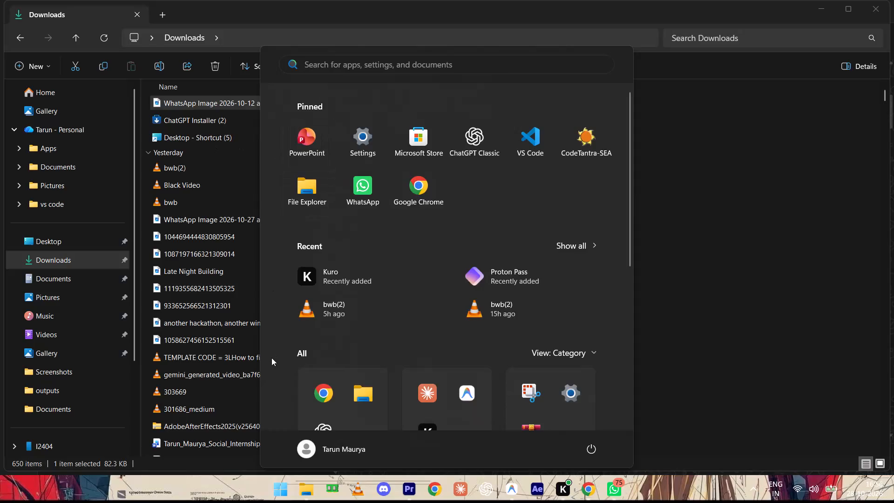
In File Explorer's Downloads folder, rename the exported Black Video_1 file as BWB, accepting the suggested name bwb (2).mp4.
scroll(196, 145, "up", 2)
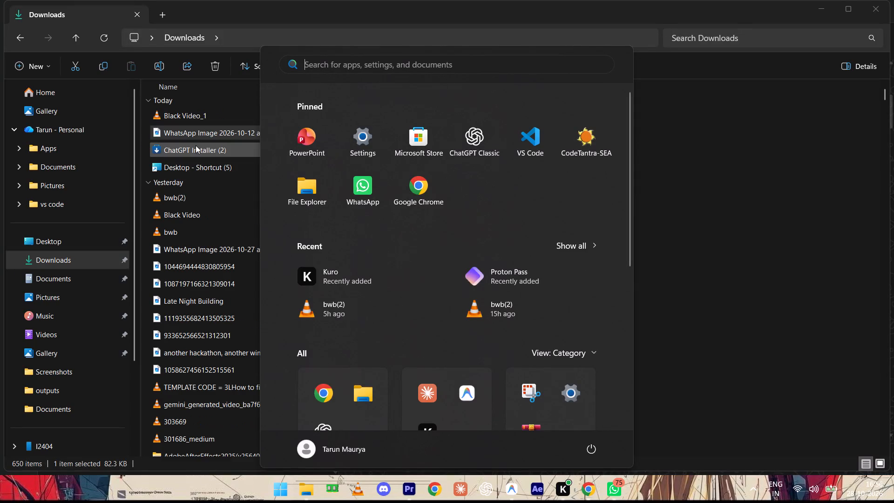
scroll(196, 145, "up", 1)
left_click(204, 122)
right_click(204, 122)
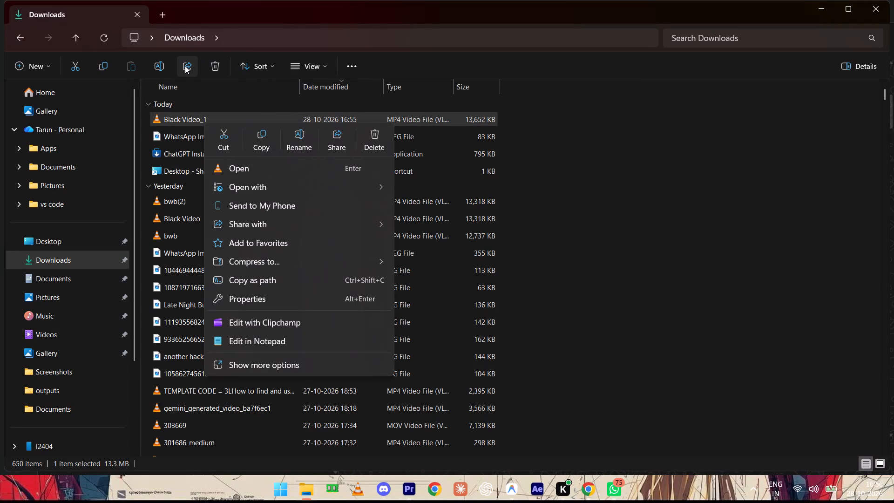
left_click(164, 66)
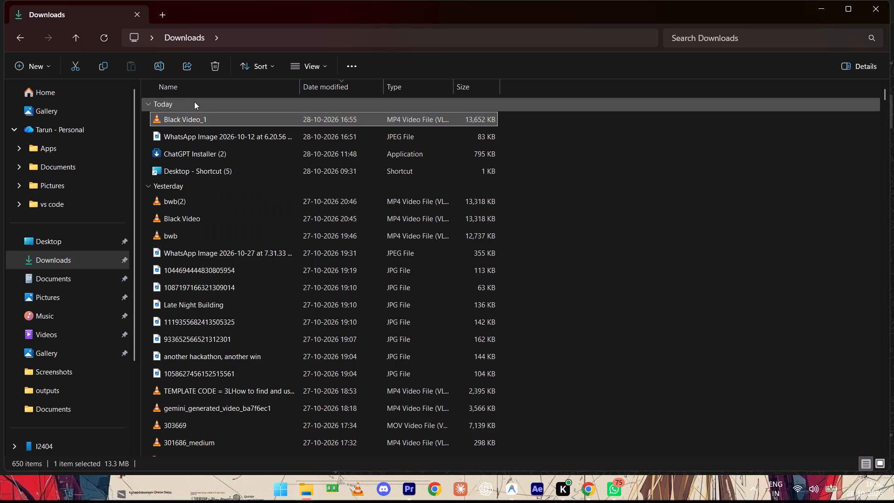
right_click(198, 114)
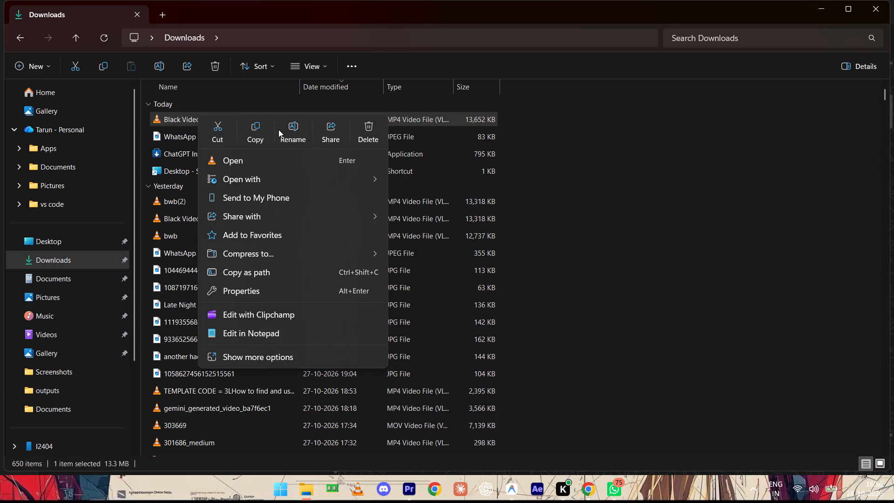
left_click(288, 133)
type("BWB")
key("Return")
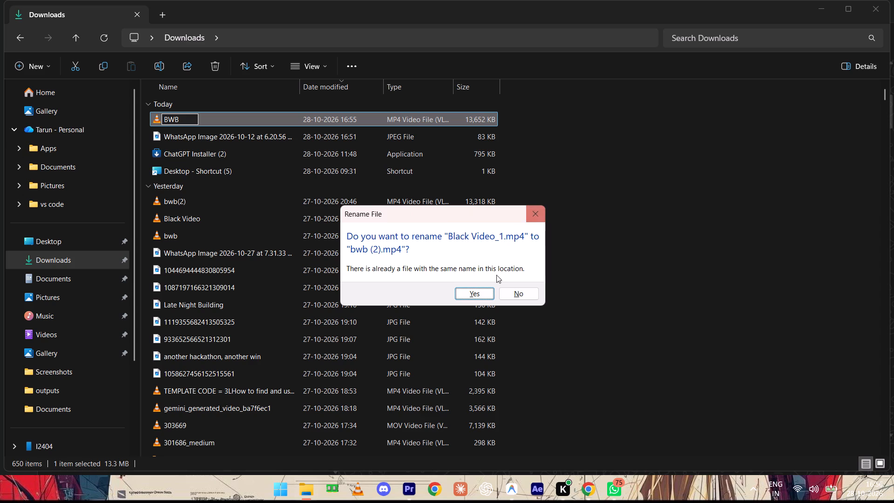
left_click(485, 294)
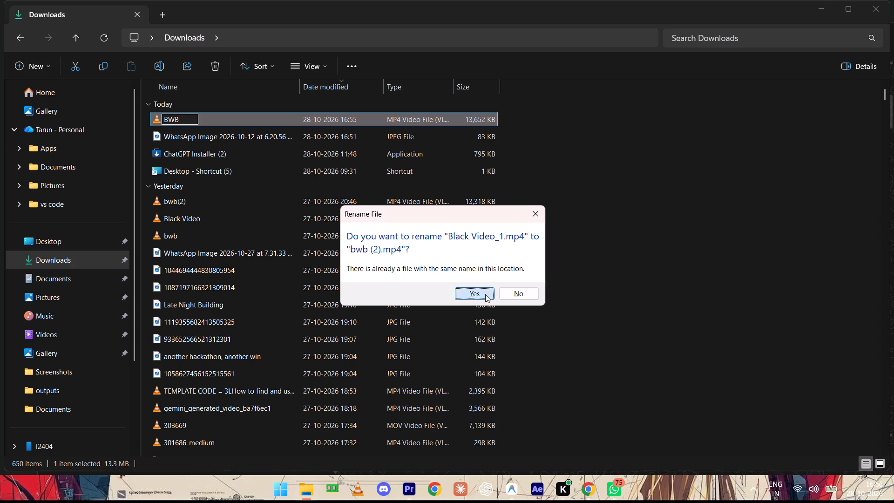
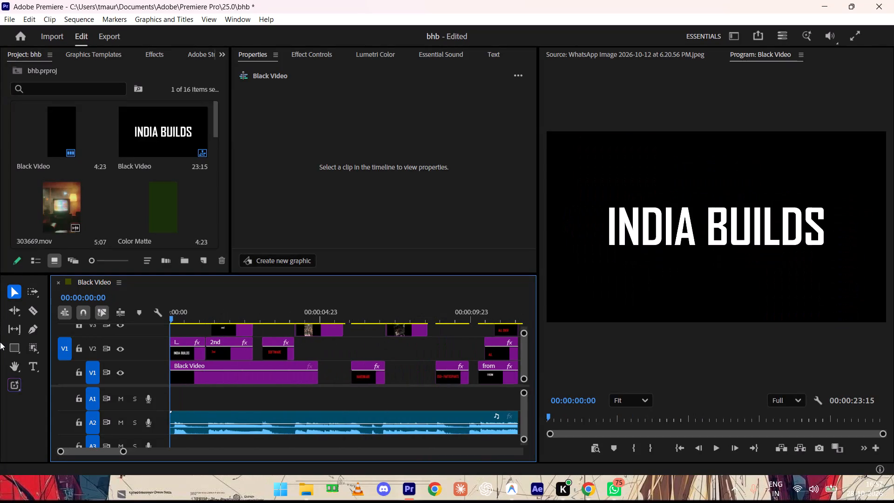
In Premiere Pro, play the Black Video sequence from the beginning to review the promo.
key("space")
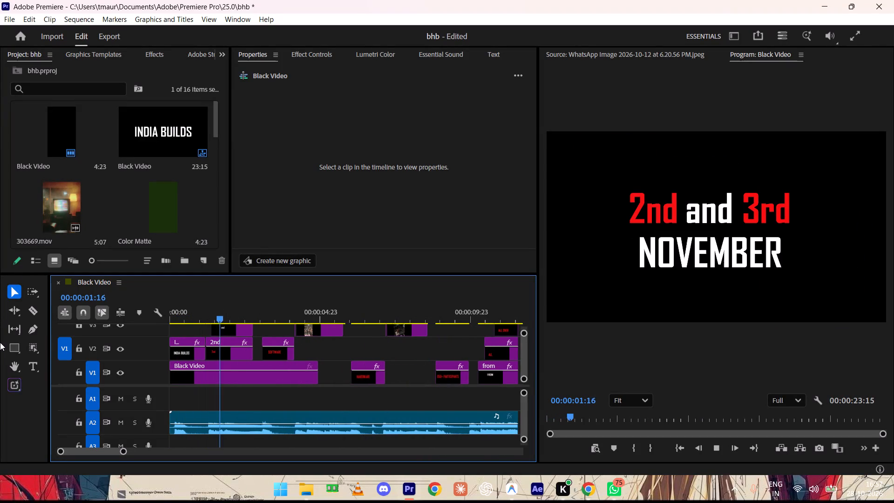
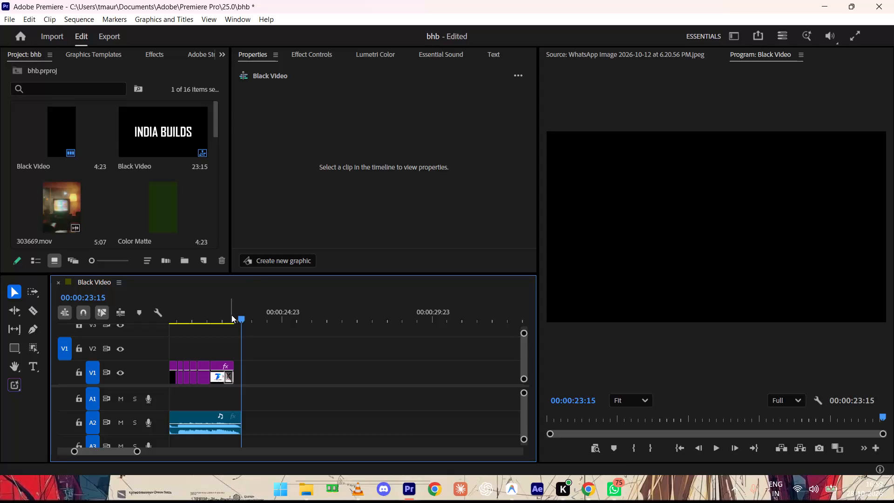
Play the sequence's final section from the Build for Bharat poster to the TECHNOCRATS x KML logo, pausing along the way to check it.
left_click_drag(239, 314, 209, 316)
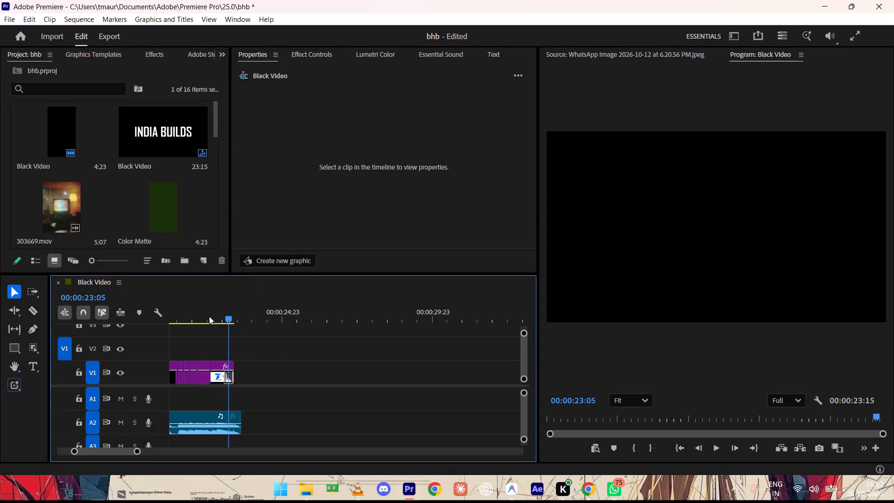
left_click_drag(209, 316, 236, 333)
key("space")
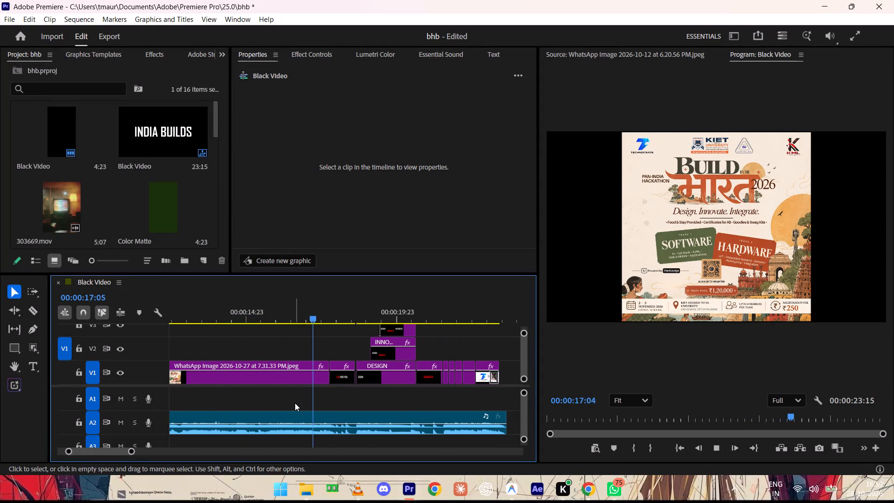
key("space")
key("space")
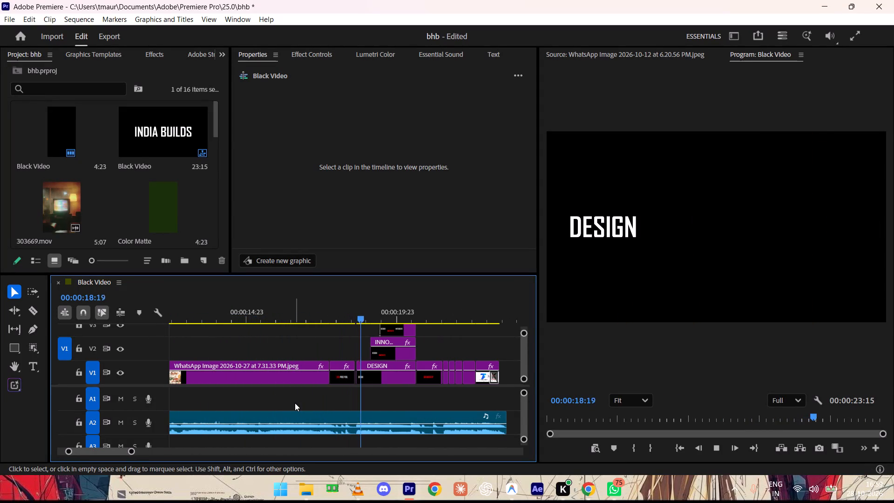
key("space")
key("space")
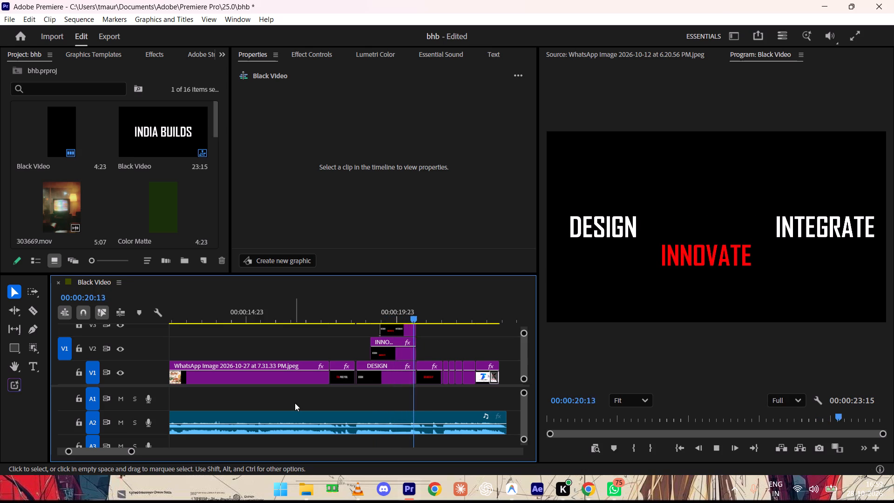
key("space")
key("space")
key("space")
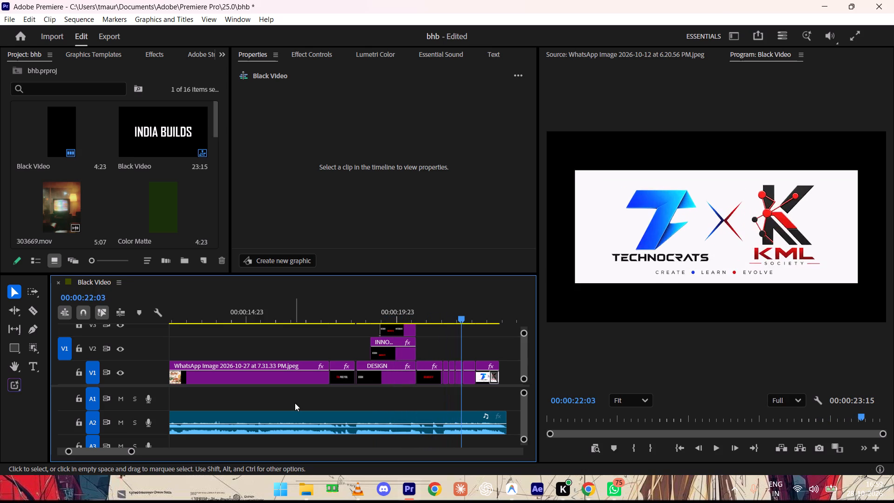
key("space")
key("space")
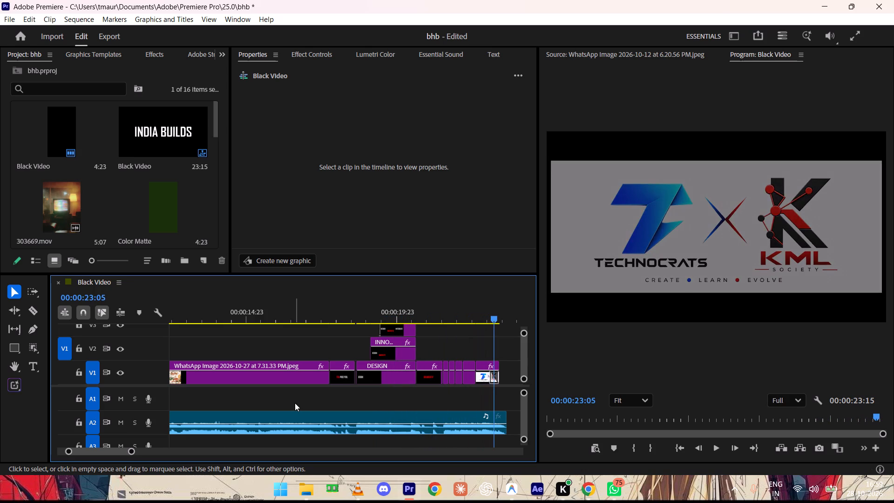
Replay the ending from the ORGANISED BY title into the TECHNOCRATS x KML logo animation.
left_click_drag(491, 319, 438, 322)
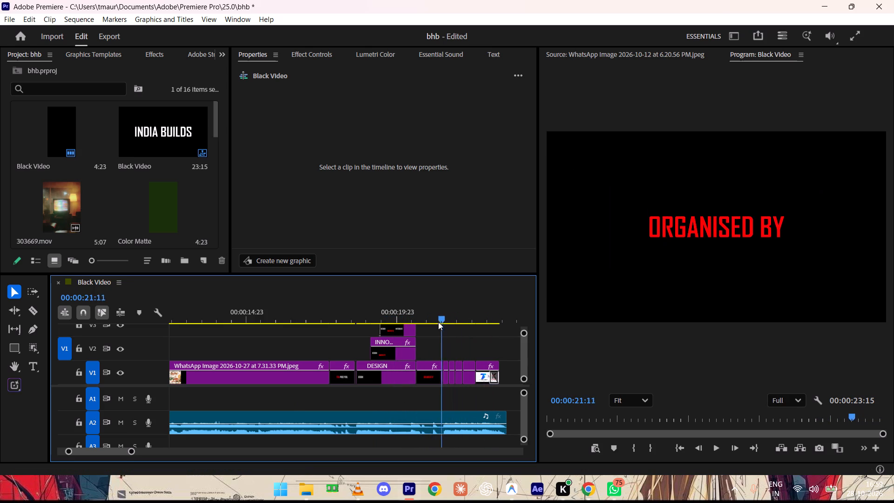
left_click_drag(438, 322, 433, 323)
key("space")
key("space")
key("space")
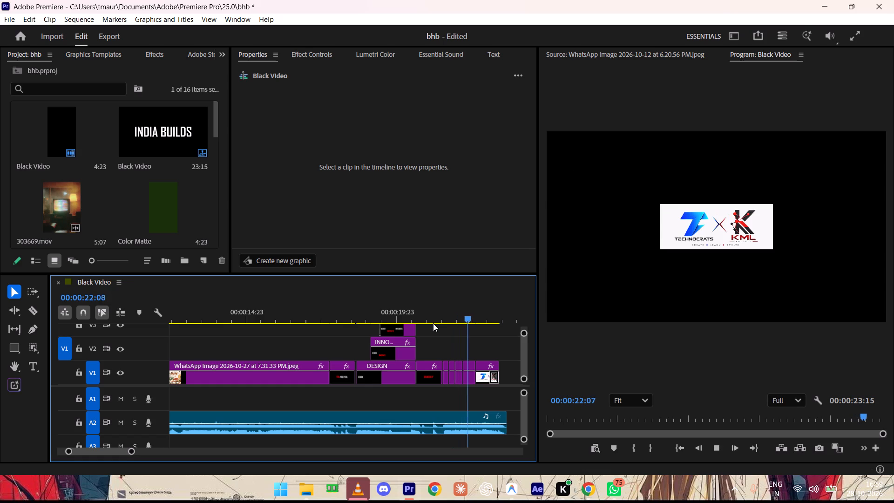
key("space")
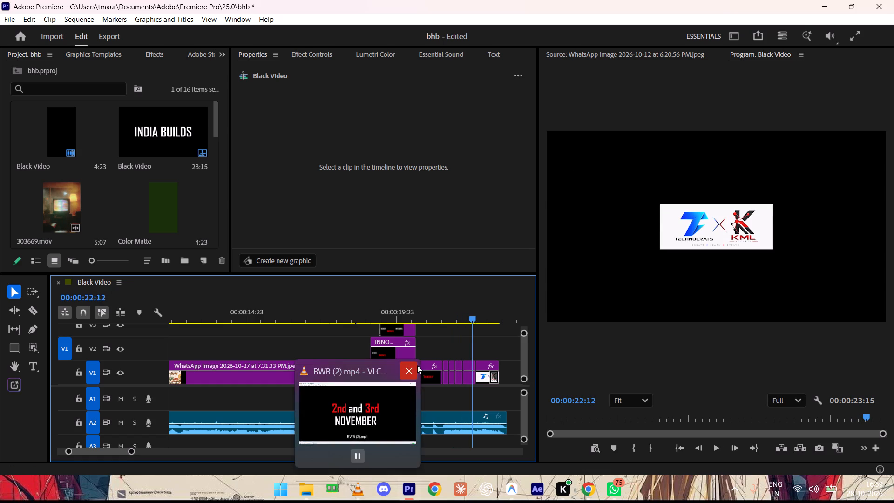
Close the VLC window playing BWB (2).mp4.
left_click(411, 362)
Replay the ending from the ORGANISED BY title through the logo's fade-out, pausing to check the transitions.
left_click_drag(471, 314, 427, 311)
key("space")
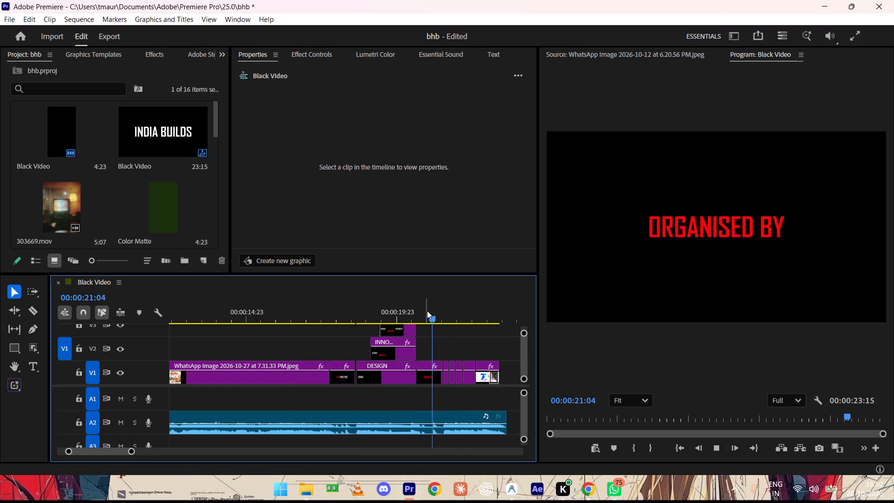
key("space")
key("space")
key("space")
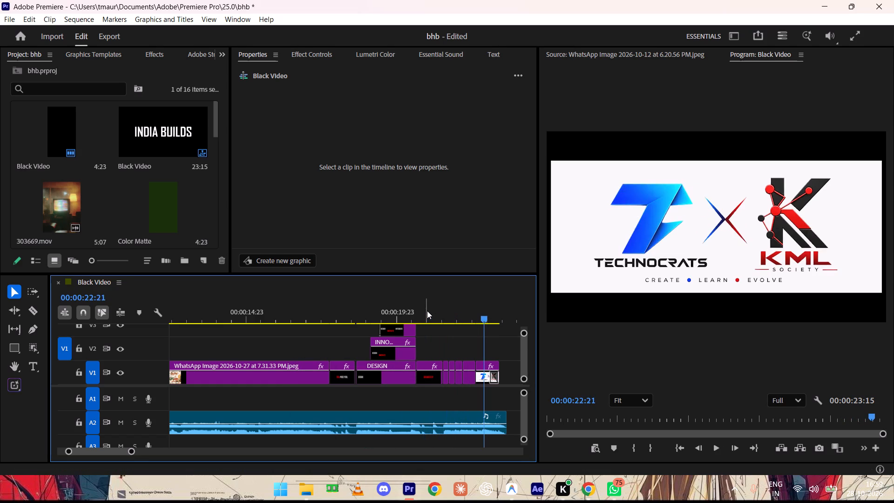
key("space")
key("space")
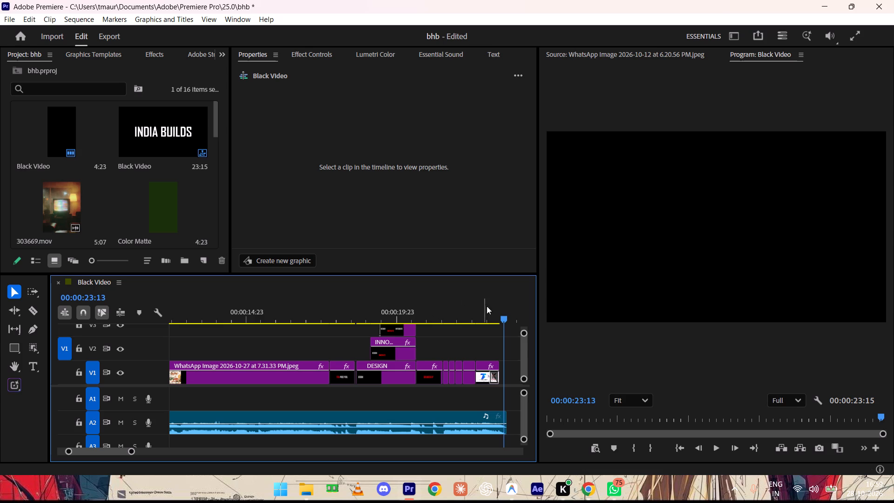
Scrub back through the Black Video sequence and replay the promo from the INDIA BUILDS opening to the end.
left_click_drag(501, 317, 306, 313)
key("space")
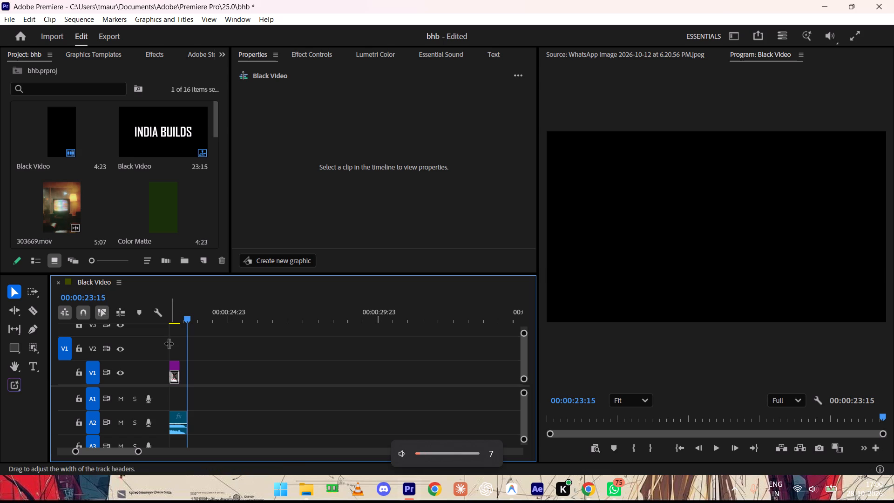
left_click_drag(187, 314, 306, 319)
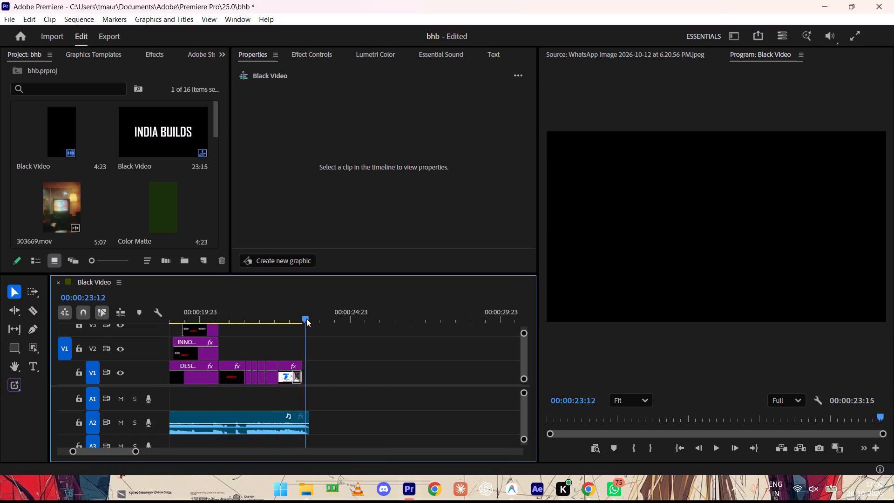
left_click_drag(306, 319, 245, 338)
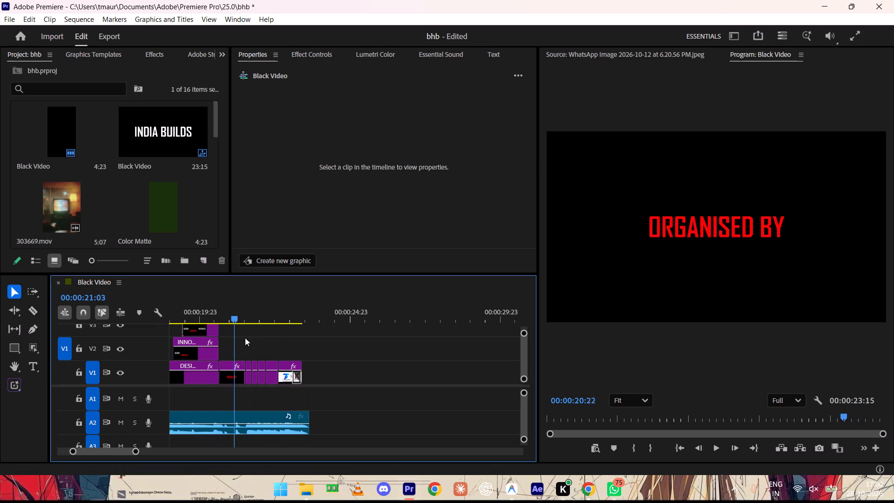
left_click_drag(245, 338, 225, 355)
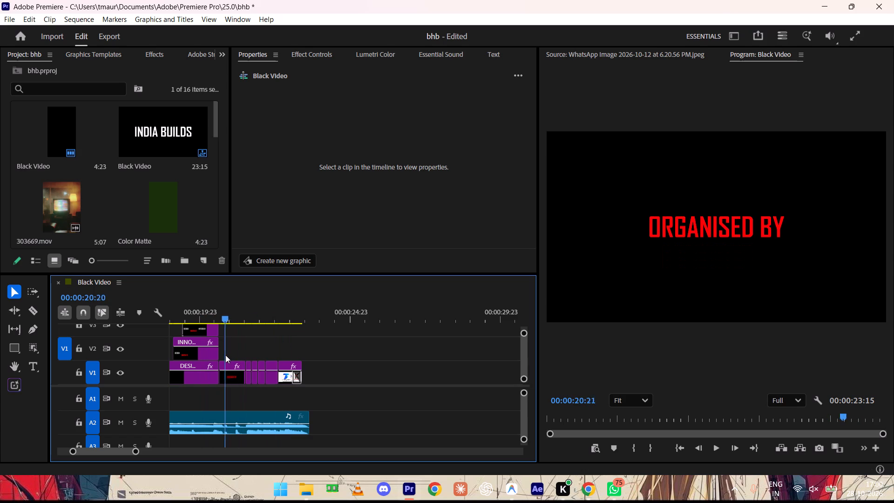
left_click_drag(225, 355, 303, 352)
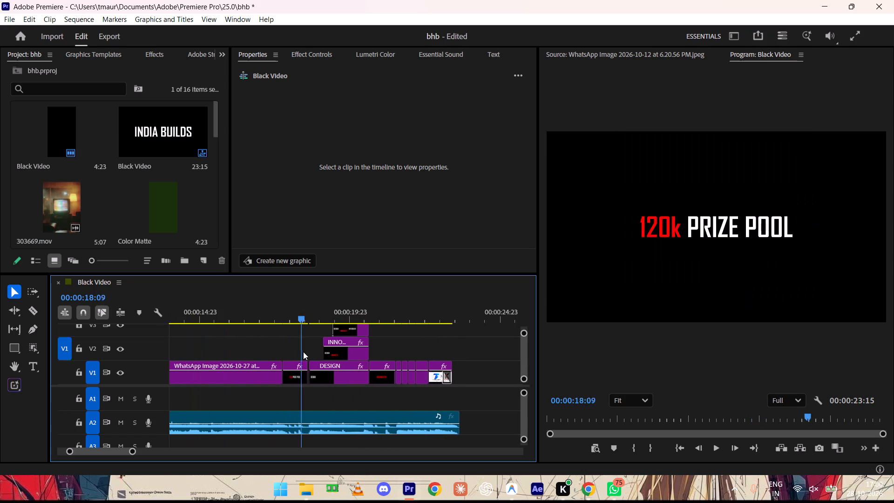
left_click_drag(303, 352, 158, 372)
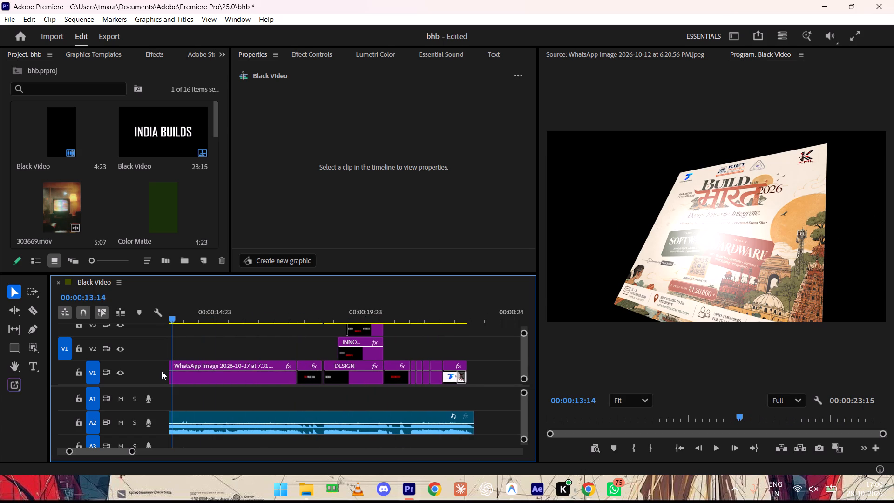
left_click_drag(172, 319, 144, 319)
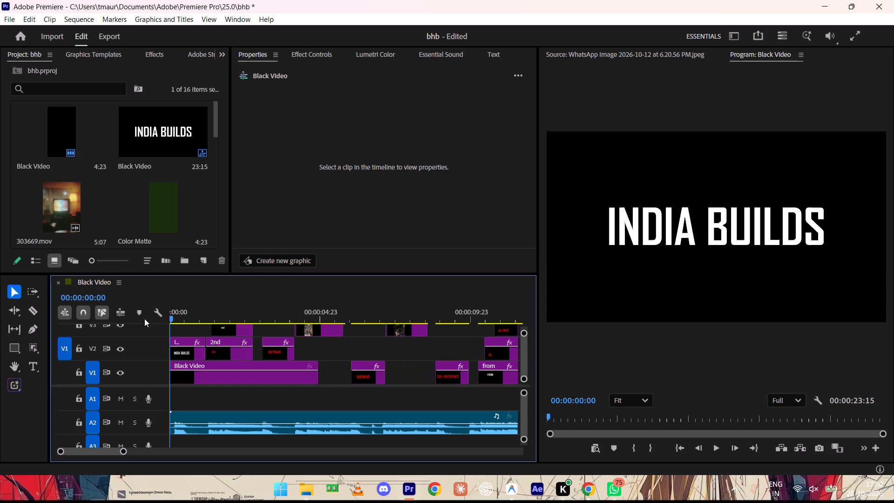
key("space")
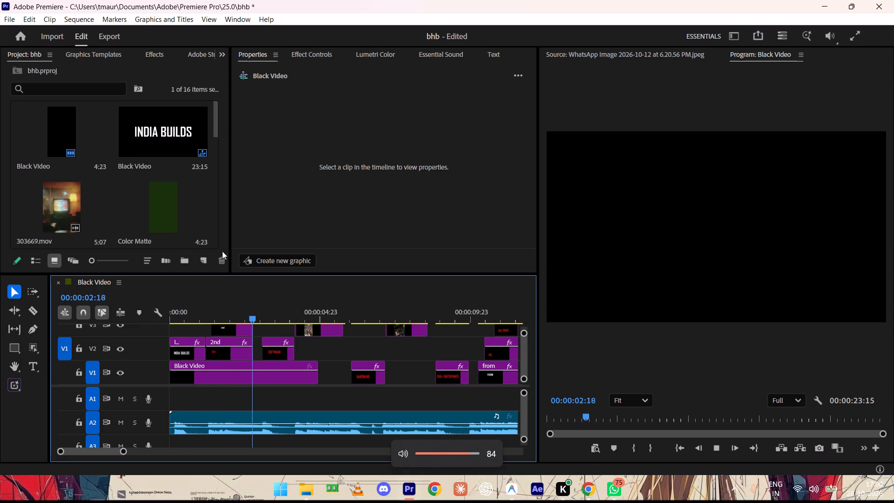
left_click_drag(223, 306, 172, 326)
key("space")
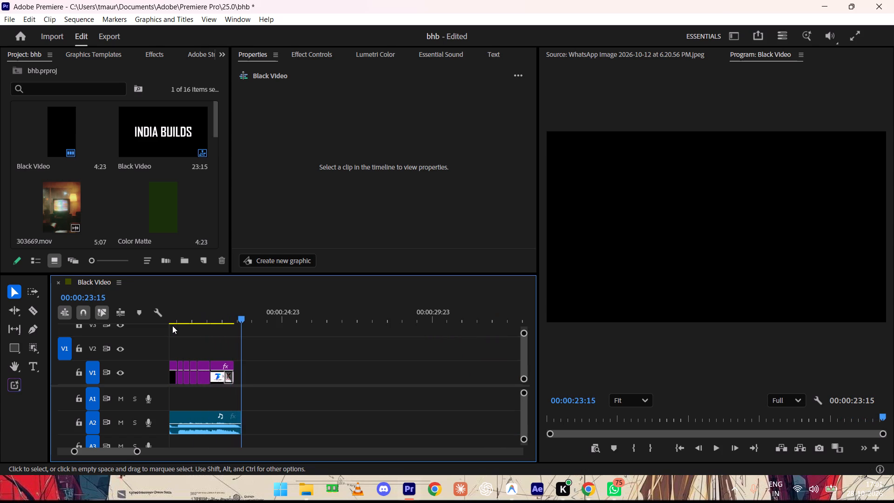
Close Premiere Pro, saving the changes to bhb.prproj.
left_click(893, 0)
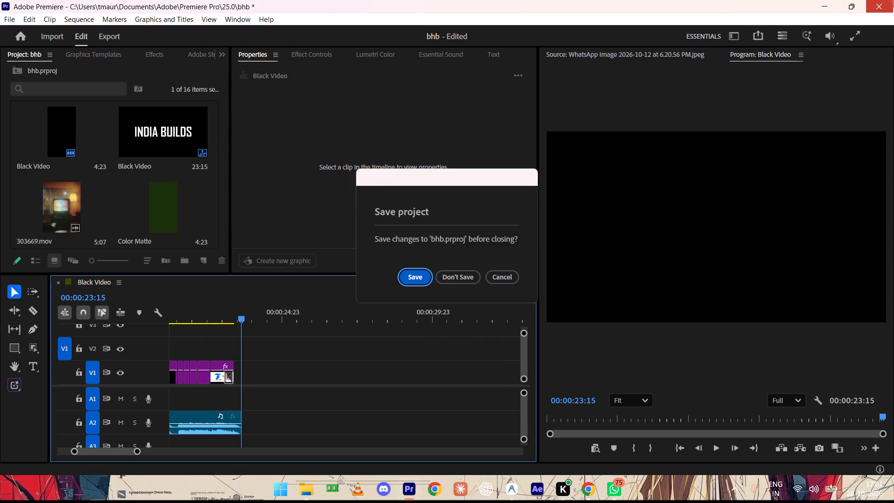
left_click(411, 275)
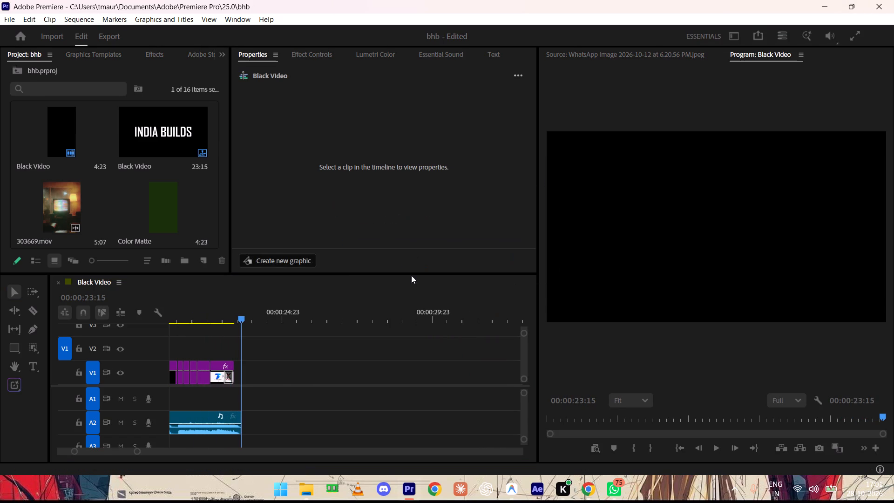